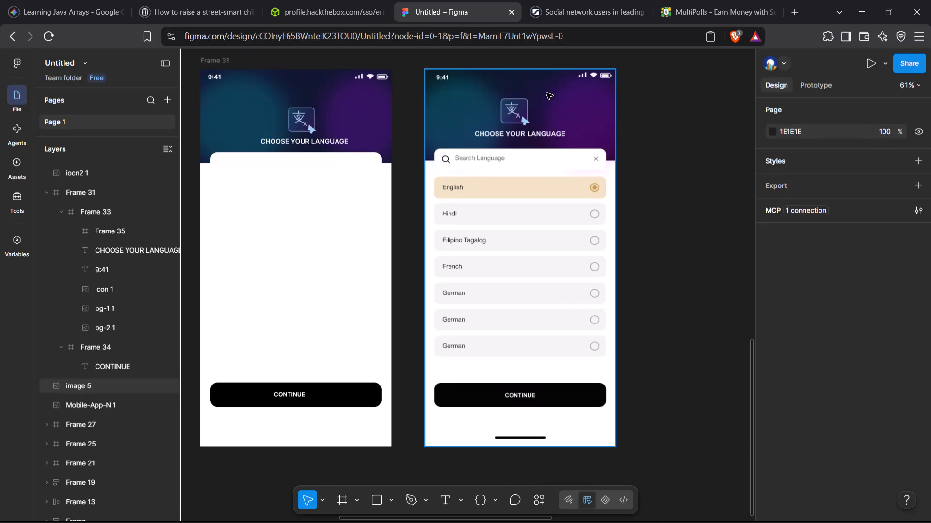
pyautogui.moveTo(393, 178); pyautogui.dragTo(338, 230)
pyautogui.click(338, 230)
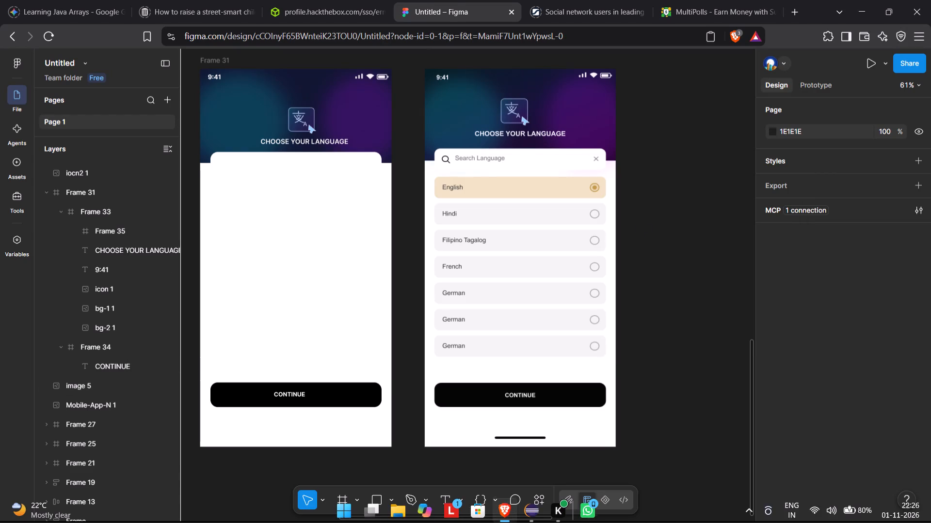
# Switch to File Explorer and examine the icon, bg-2, Screen, iocn2 and bg-1 images in the ui-ux-assignment archive.
pyautogui.click(397, 509)
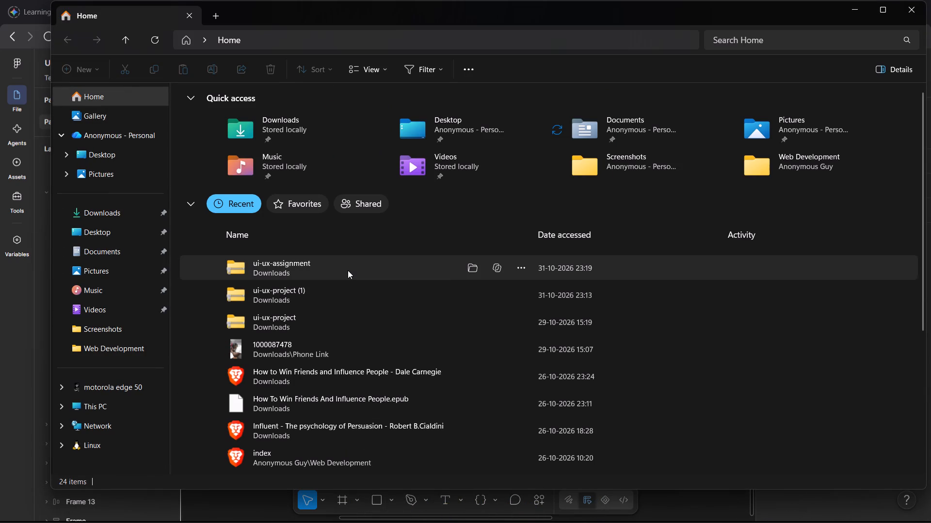
pyautogui.doubleClick(348, 270)
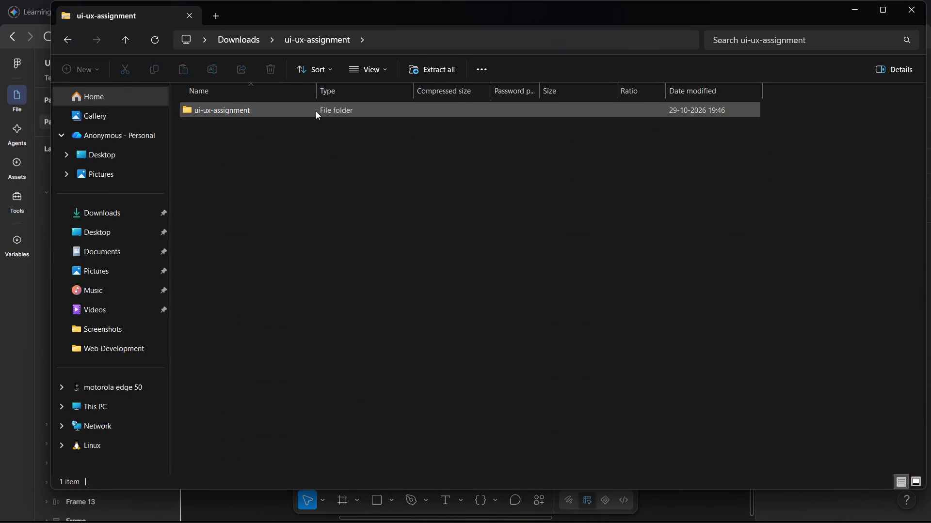
pyautogui.doubleClick(315, 112)
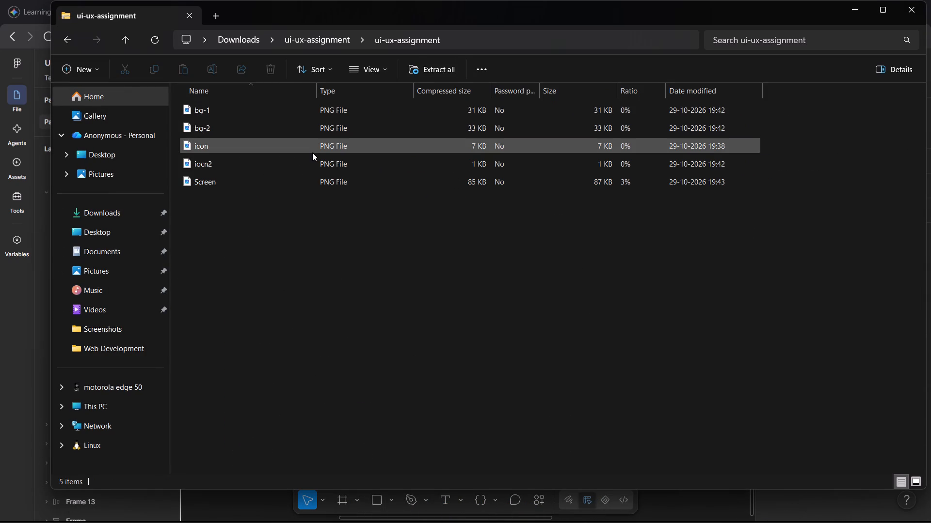
pyautogui.doubleClick(312, 153)
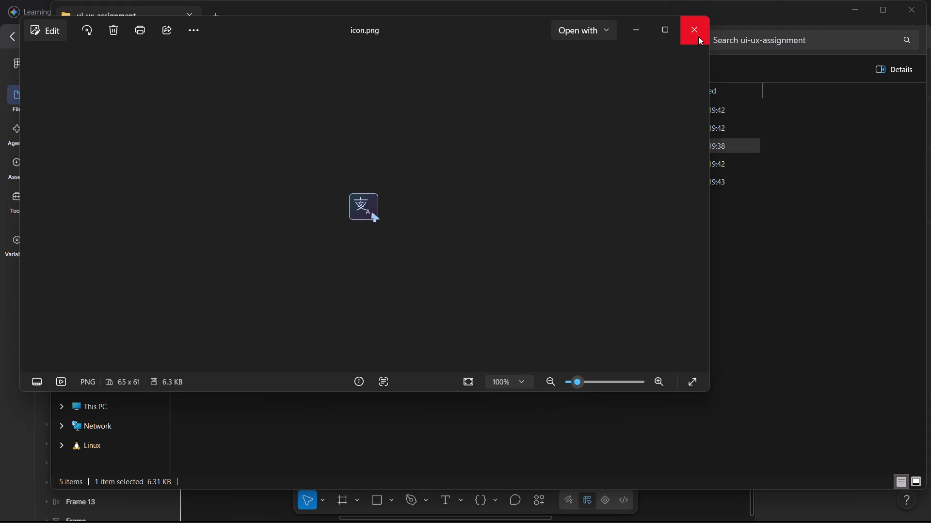
pyautogui.click(698, 36)
pyautogui.doubleClick(466, 128)
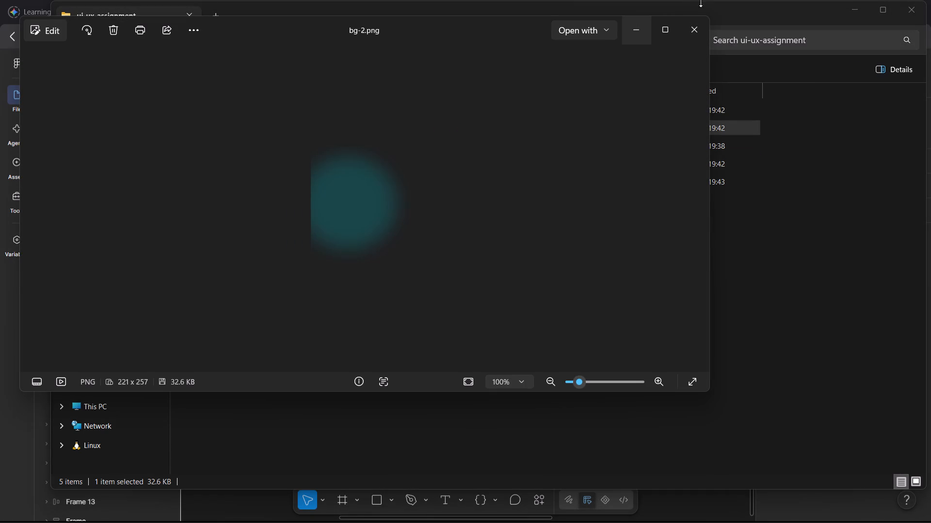
pyautogui.click(693, 31)
pyautogui.doubleClick(417, 182)
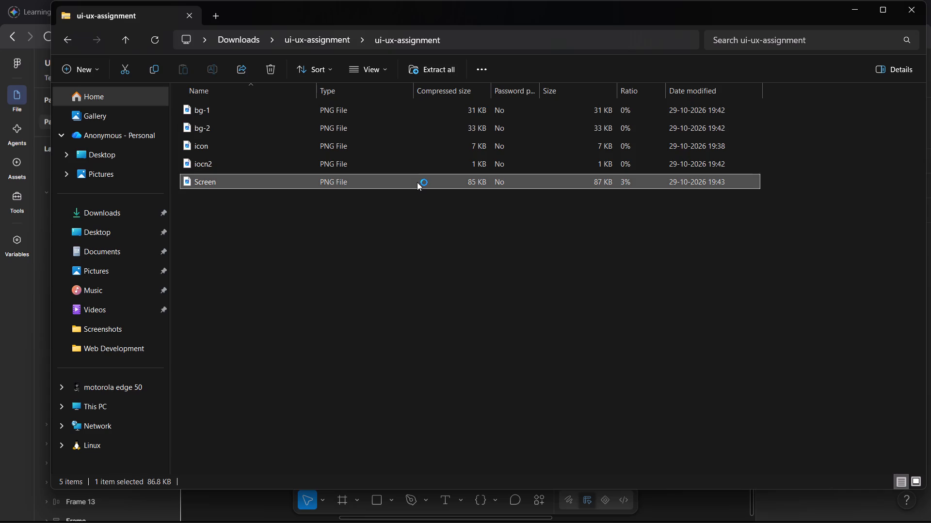
pyautogui.click(682, 28)
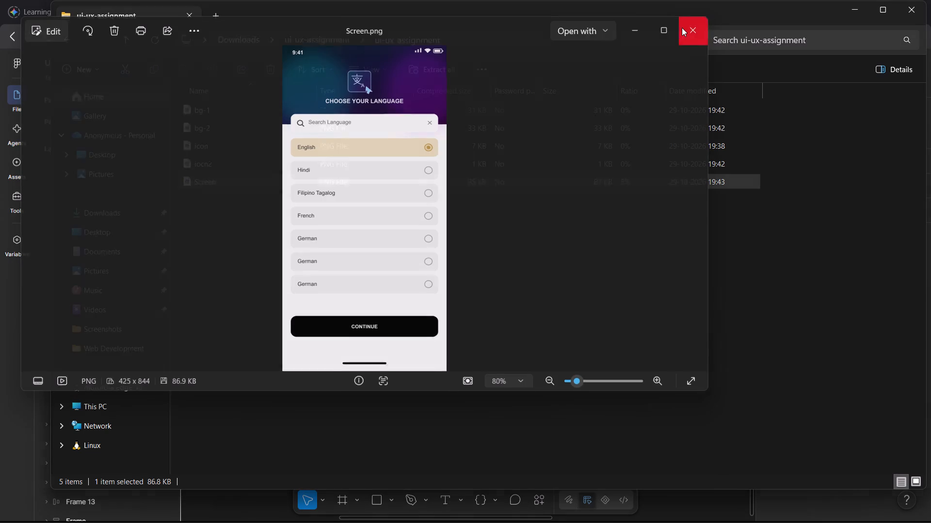
pyautogui.doubleClick(287, 162)
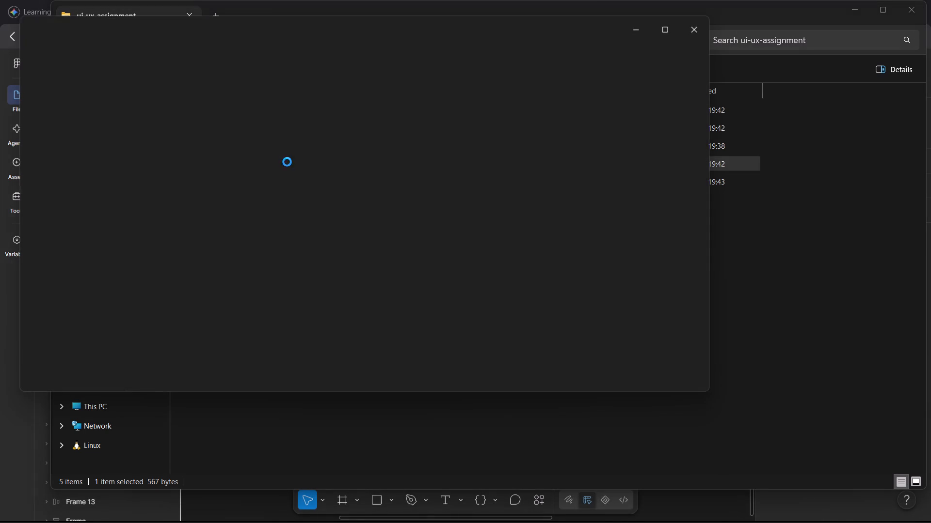
pyautogui.click(691, 38)
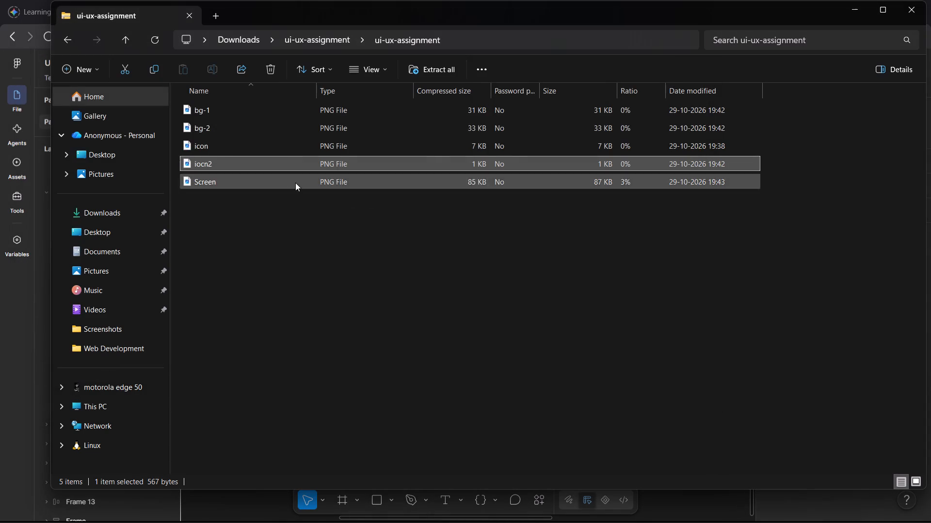
pyautogui.doubleClick(247, 109)
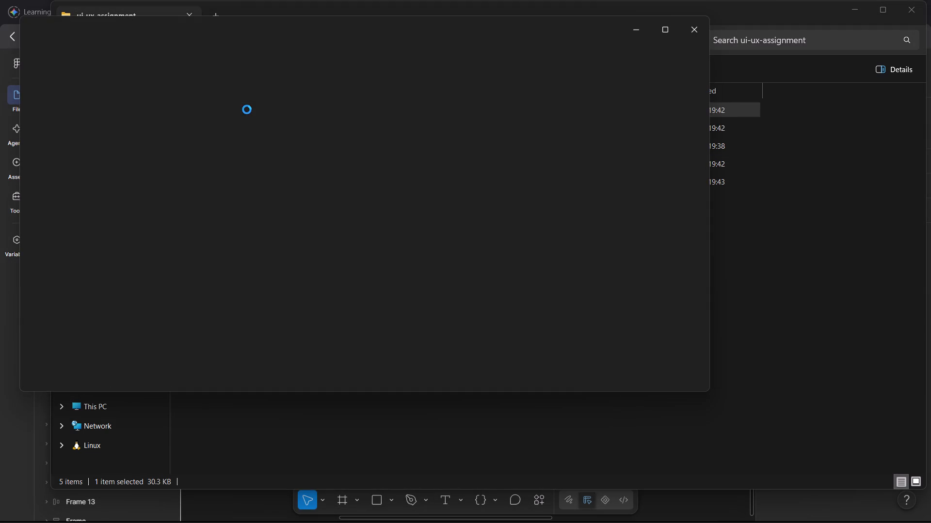
pyautogui.click(684, 31)
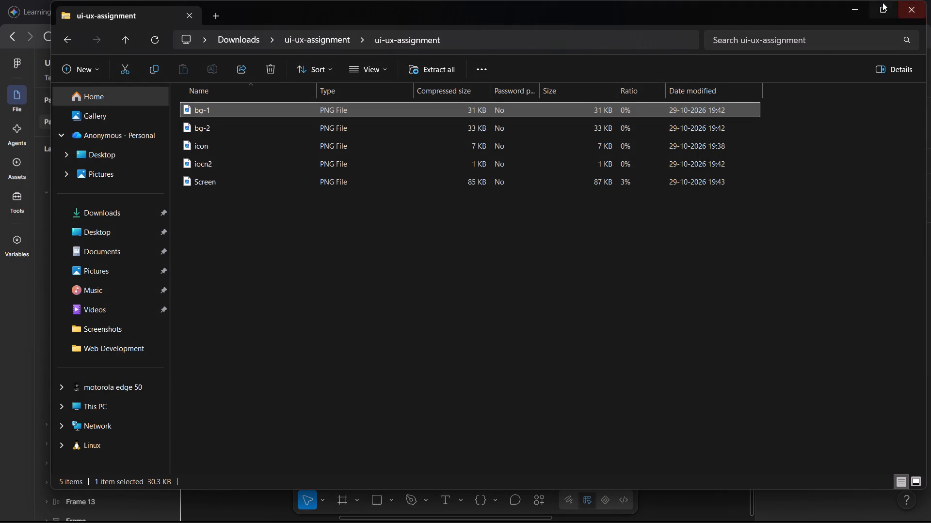
pyautogui.click(903, 12)
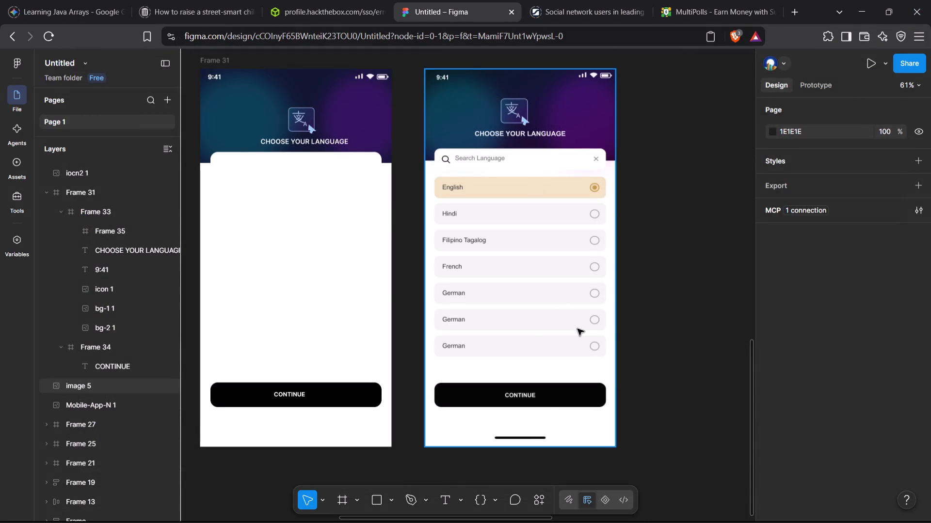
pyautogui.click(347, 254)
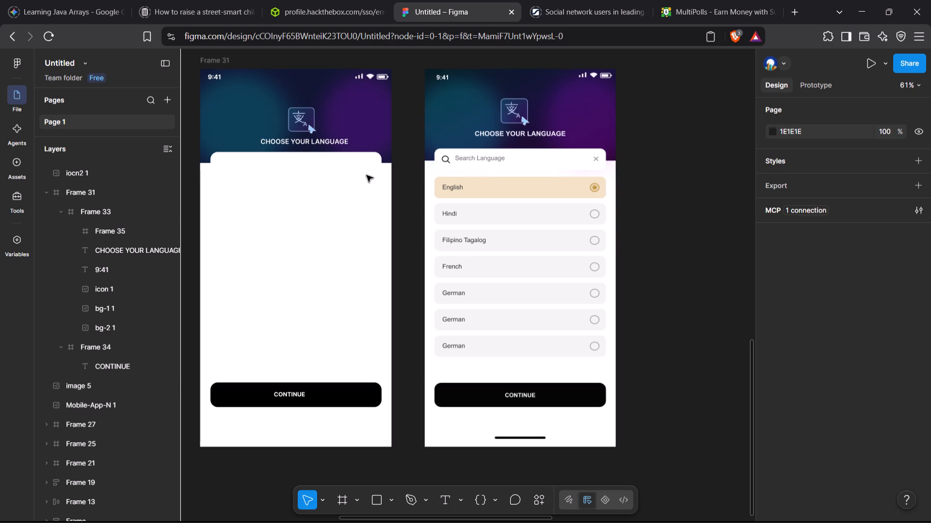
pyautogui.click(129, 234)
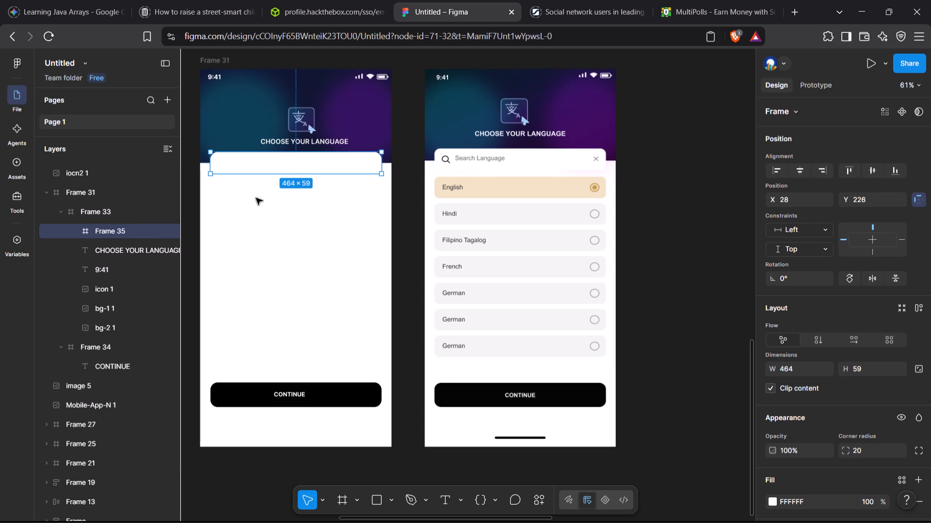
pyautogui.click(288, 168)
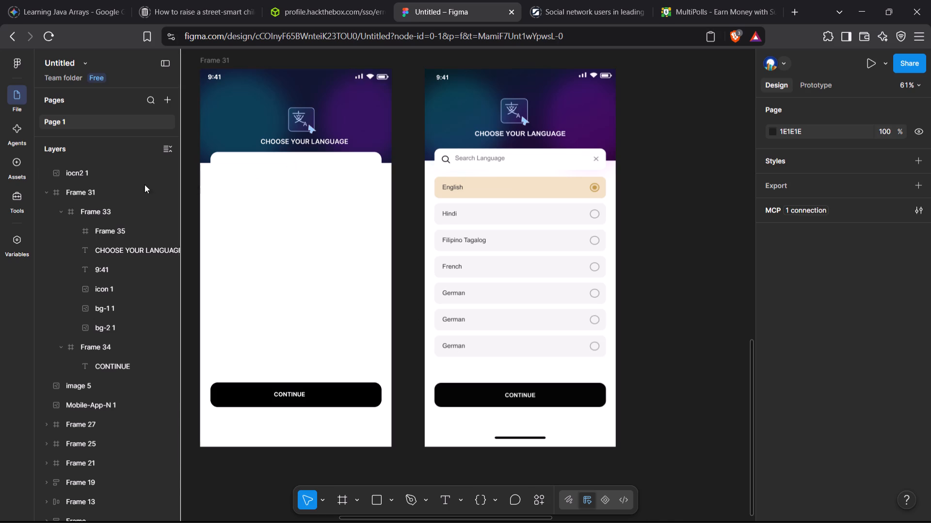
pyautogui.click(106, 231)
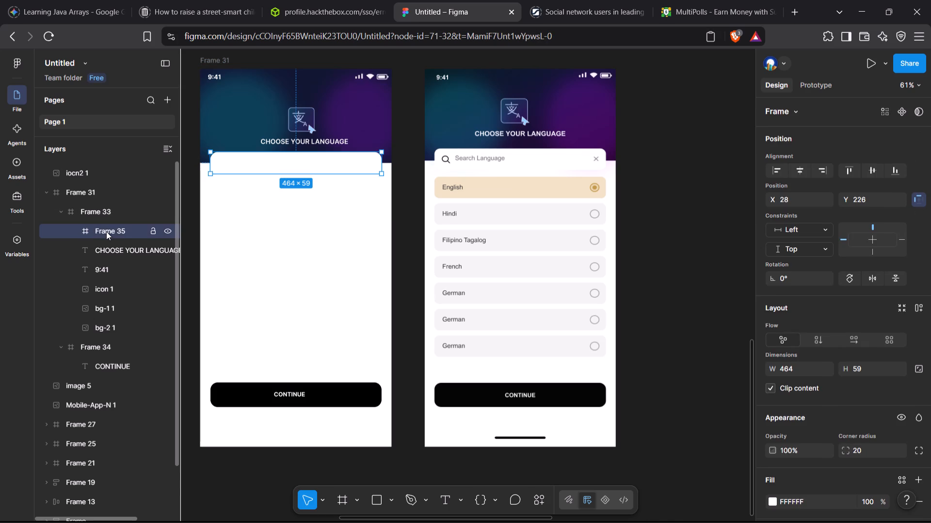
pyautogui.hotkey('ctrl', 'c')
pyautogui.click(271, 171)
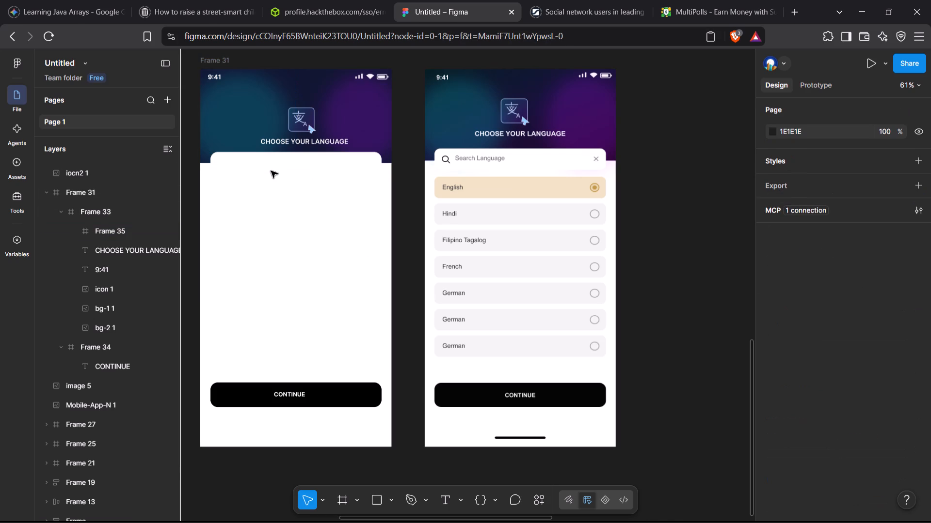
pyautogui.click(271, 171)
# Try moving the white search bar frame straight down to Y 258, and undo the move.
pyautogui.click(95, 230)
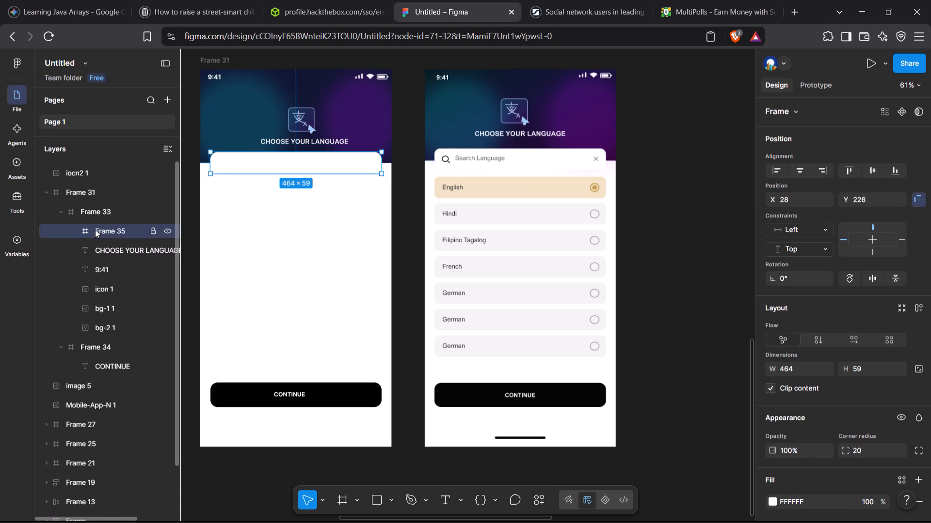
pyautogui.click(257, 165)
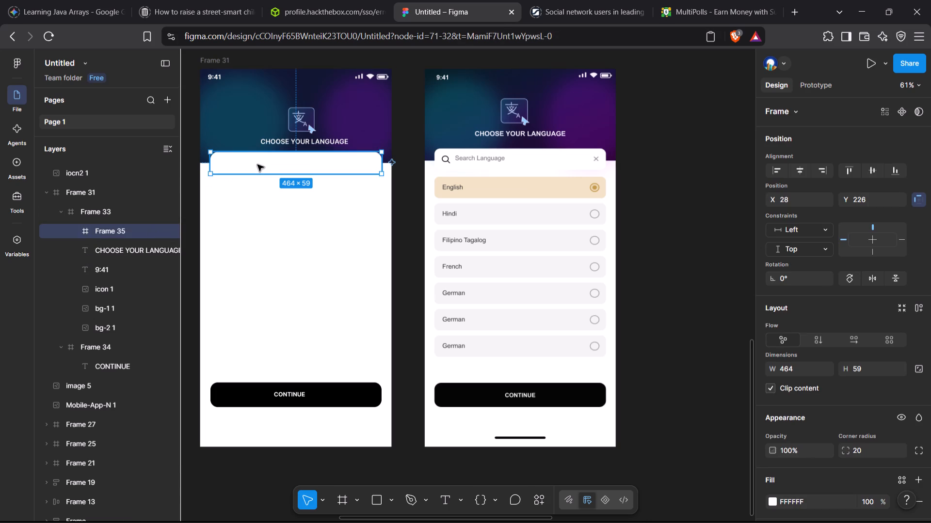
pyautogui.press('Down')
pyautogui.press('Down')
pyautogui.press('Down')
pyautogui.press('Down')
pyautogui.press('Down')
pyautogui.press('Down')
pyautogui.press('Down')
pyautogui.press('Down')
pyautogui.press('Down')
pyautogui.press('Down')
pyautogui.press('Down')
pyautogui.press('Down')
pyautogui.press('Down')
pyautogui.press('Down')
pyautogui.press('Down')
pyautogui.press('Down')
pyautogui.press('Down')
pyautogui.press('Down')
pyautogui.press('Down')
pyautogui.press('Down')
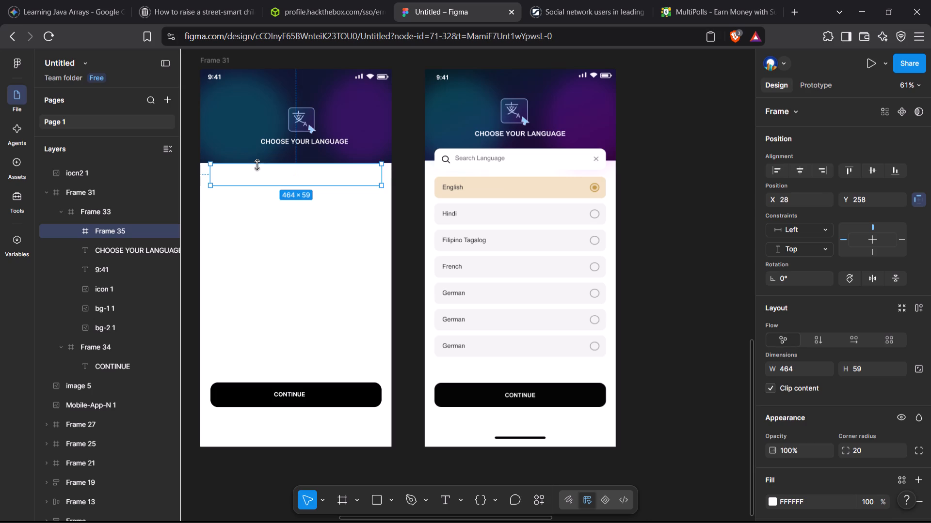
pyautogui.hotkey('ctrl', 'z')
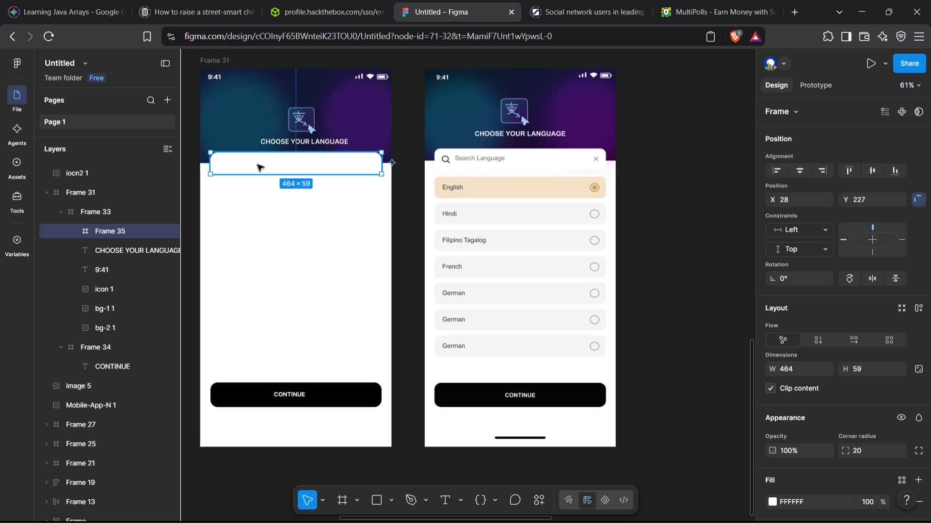
# Duplicate the white search bar frame below the header and place the copy at X 28, Y 304 as the first language row.
pyautogui.keyDown('alt'); pyautogui.keyDown('shift'); pyautogui.click(257, 165); pyautogui.keyUp('shift'); pyautogui.keyUp('alt')
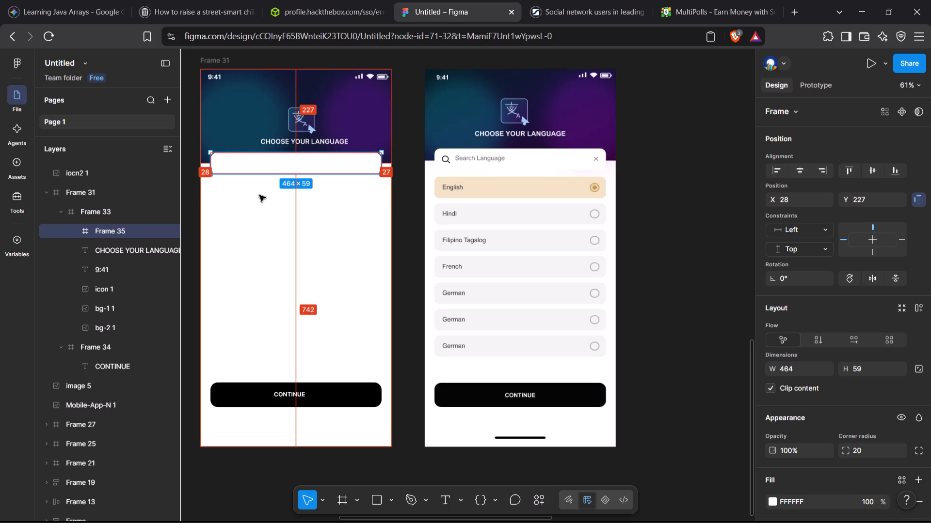
pyautogui.click(277, 169)
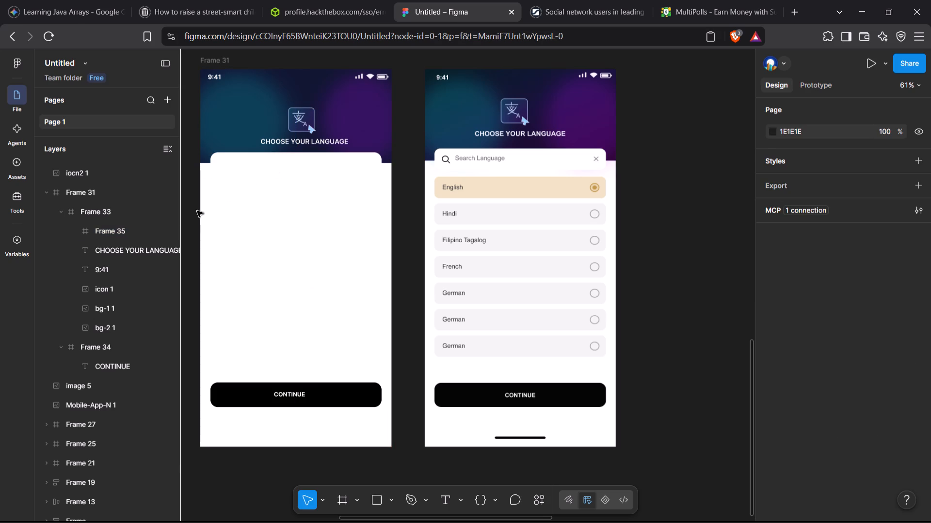
pyautogui.click(118, 226)
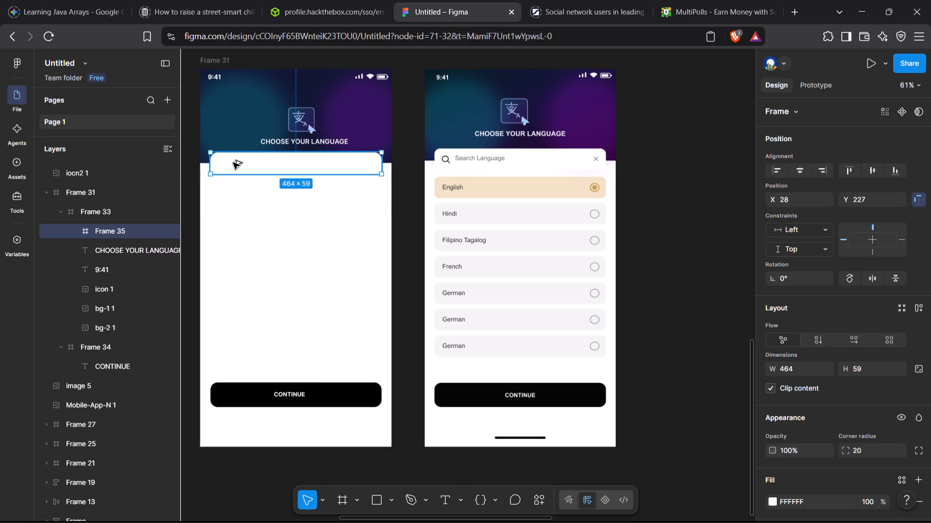
pyautogui.keyDown('alt'); pyautogui.keyDown('shift'); pyautogui.moveTo(233, 163); pyautogui.dragTo(233, 192); pyautogui.keyUp('shift'); pyautogui.keyUp('alt')
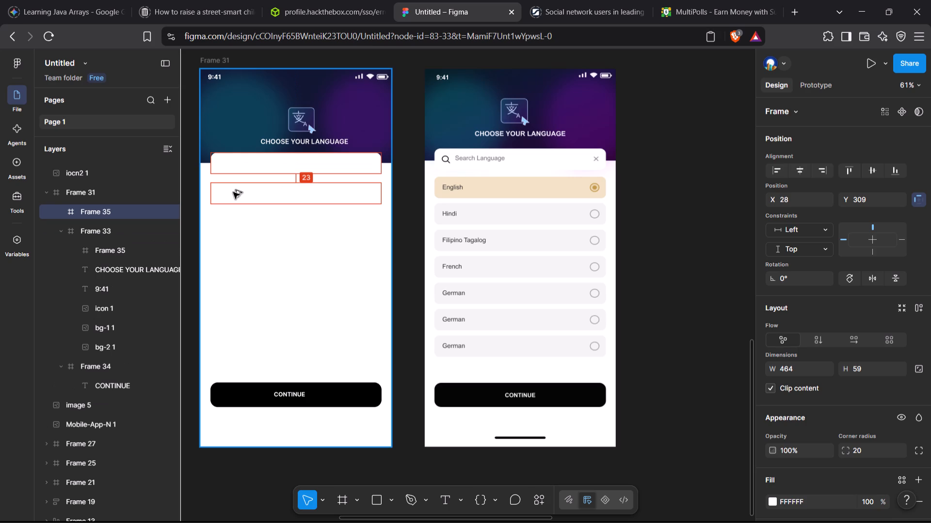
pyautogui.keyDown('alt'); pyautogui.keyDown('shift'); pyautogui.moveTo(233, 192); pyautogui.dragTo(236, 186); pyautogui.keyUp('shift'); pyautogui.keyUp('alt')
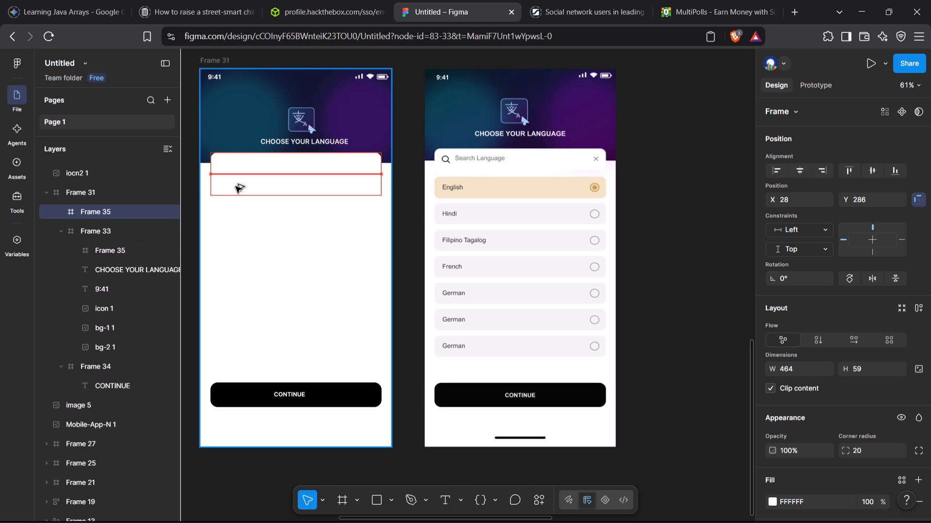
pyautogui.keyDown('alt'); pyautogui.keyDown('shift'); pyautogui.moveTo(236, 186); pyautogui.dragTo(236, 191); pyautogui.keyUp('shift'); pyautogui.keyUp('alt')
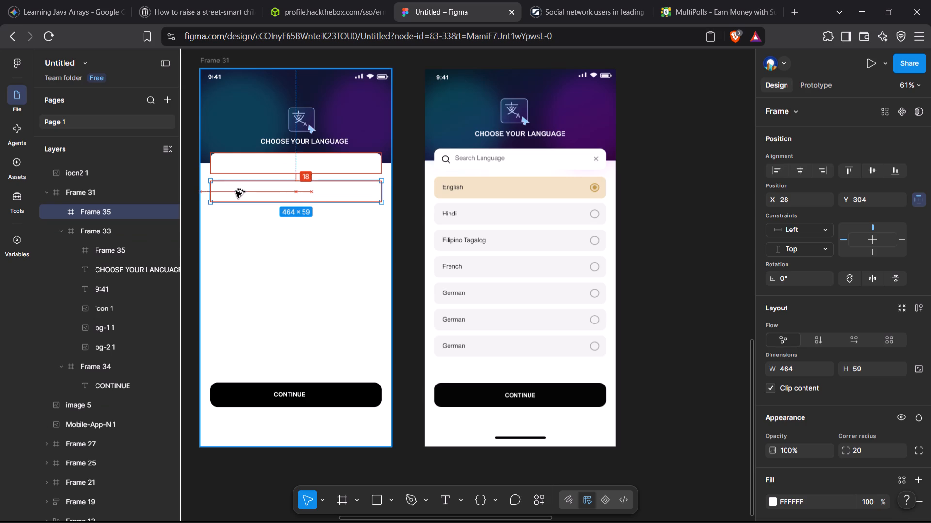
pyautogui.keyDown('alt'); pyautogui.keyDown('shift'); pyautogui.moveTo(236, 191); pyautogui.dragTo(236, 189); pyautogui.keyUp('shift'); pyautogui.keyUp('alt')
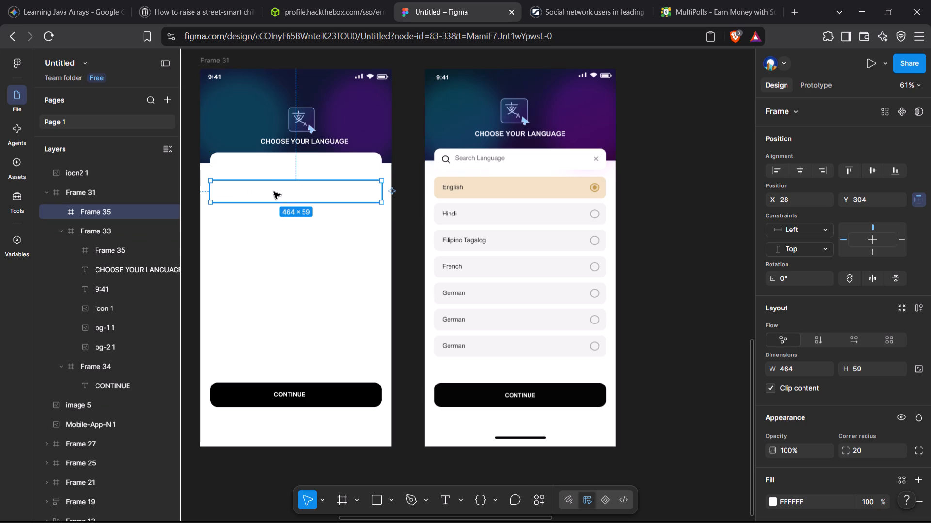
# Duplicate the row frame six more times down Frame 31 with small gaps, ending with the last copy at X 28, Y 727.
pyautogui.keyDown('alt'); pyautogui.keyDown('shift'); pyautogui.moveTo(274, 192); pyautogui.dragTo(282, 218); pyautogui.keyUp('shift'); pyautogui.keyUp('alt')
pyautogui.keyDown('alt'); pyautogui.keyDown('shift'); pyautogui.moveTo(287, 215); pyautogui.dragTo(287, 242); pyautogui.keyUp('shift'); pyautogui.keyUp('alt')
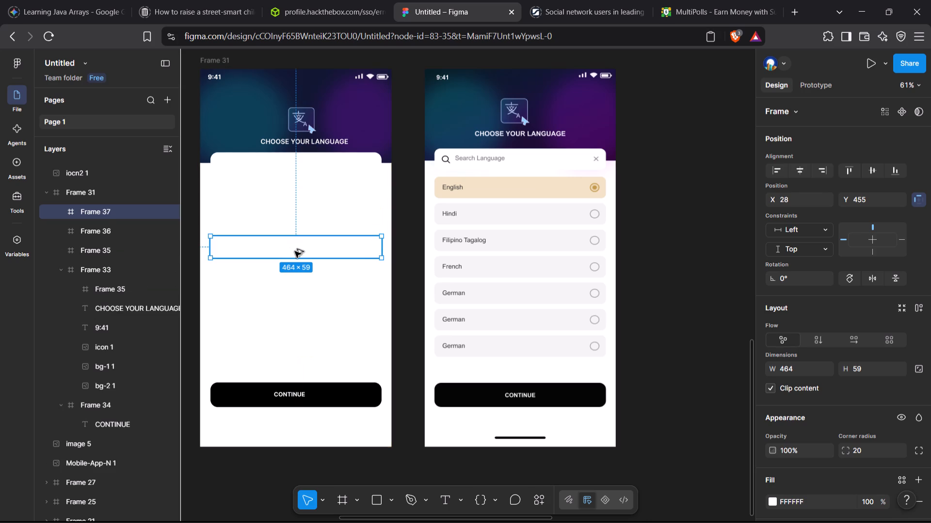
pyautogui.keyDown('alt'); pyautogui.keyDown('shift'); pyautogui.moveTo(296, 248); pyautogui.dragTo(301, 278); pyautogui.keyUp('shift'); pyautogui.keyUp('alt')
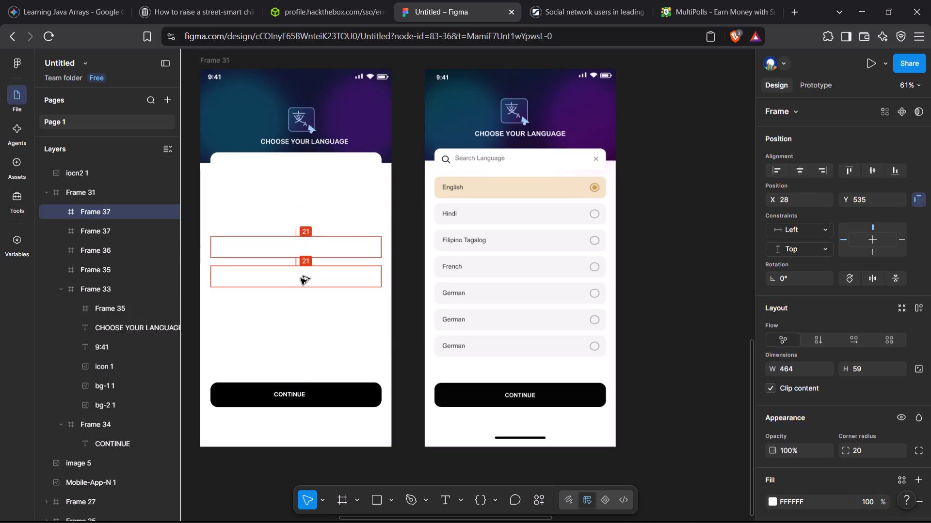
pyautogui.keyDown('alt'); pyautogui.keyDown('shift'); pyautogui.moveTo(301, 278); pyautogui.dragTo(301, 275); pyautogui.keyUp('shift'); pyautogui.keyUp('alt')
pyautogui.keyDown('alt'); pyautogui.keyDown('shift'); pyautogui.moveTo(301, 280); pyautogui.dragTo(301, 303); pyautogui.keyUp('shift'); pyautogui.keyUp('alt')
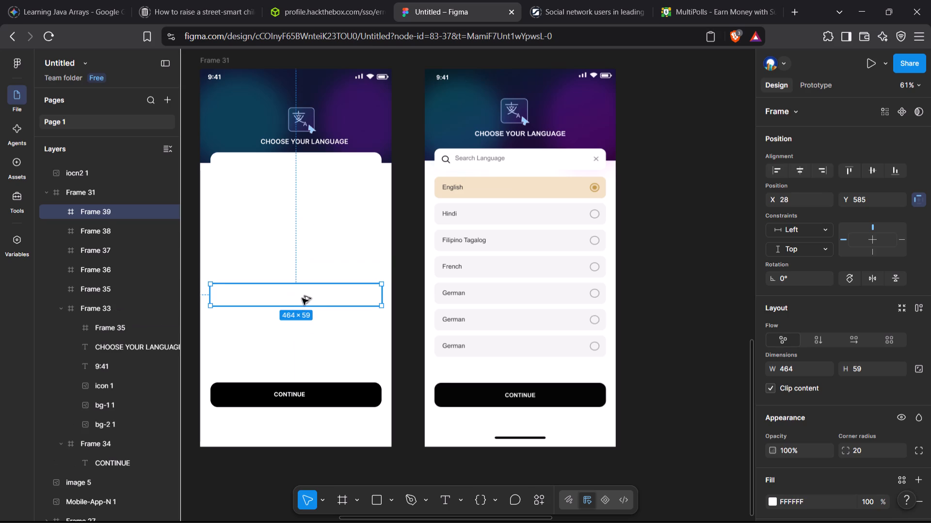
pyautogui.keyDown('alt'); pyautogui.keyDown('shift'); pyautogui.moveTo(304, 296); pyautogui.dragTo(309, 325); pyautogui.keyUp('shift'); pyautogui.keyUp('alt')
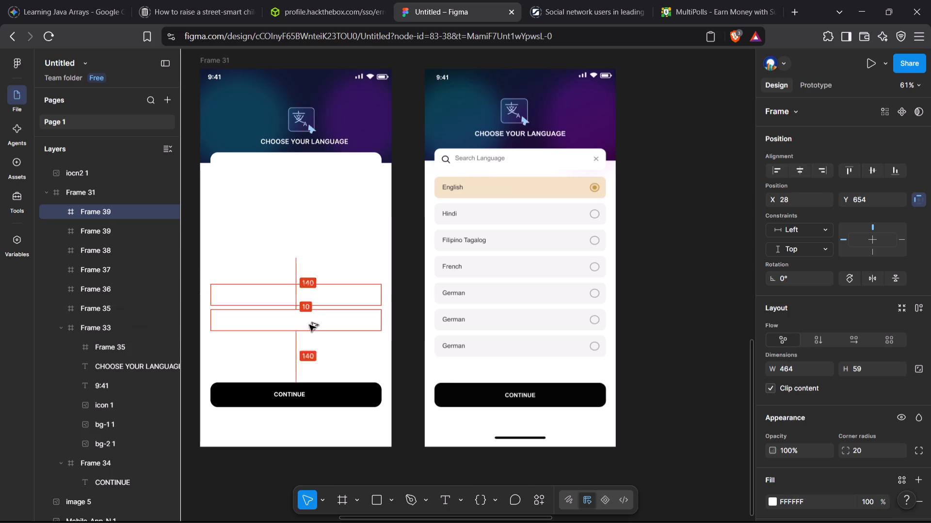
pyautogui.keyDown('alt'); pyautogui.keyDown('shift'); pyautogui.moveTo(309, 325); pyautogui.dragTo(309, 323); pyautogui.keyUp('shift'); pyautogui.keyUp('alt')
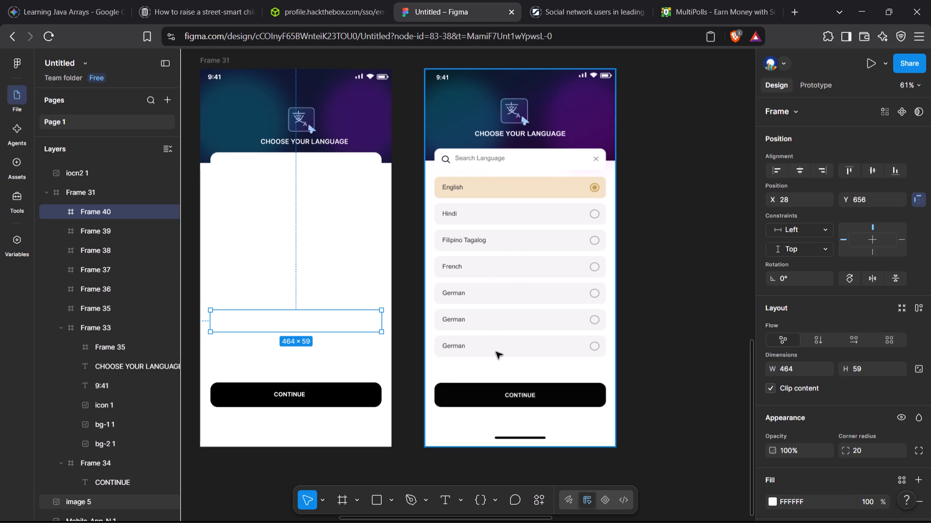
pyautogui.keyDown('alt'); pyautogui.keyDown('shift'); pyautogui.moveTo(349, 322); pyautogui.dragTo(352, 348); pyautogui.keyUp('shift'); pyautogui.keyUp('alt')
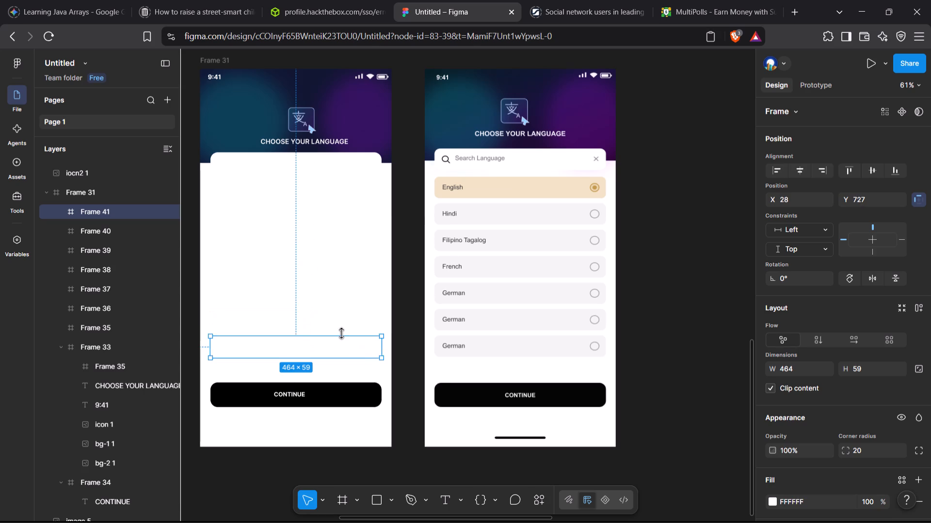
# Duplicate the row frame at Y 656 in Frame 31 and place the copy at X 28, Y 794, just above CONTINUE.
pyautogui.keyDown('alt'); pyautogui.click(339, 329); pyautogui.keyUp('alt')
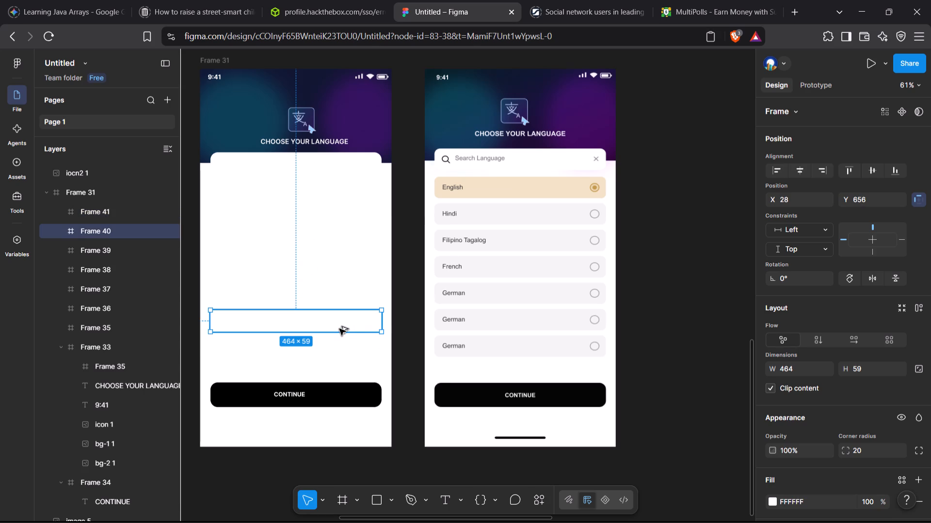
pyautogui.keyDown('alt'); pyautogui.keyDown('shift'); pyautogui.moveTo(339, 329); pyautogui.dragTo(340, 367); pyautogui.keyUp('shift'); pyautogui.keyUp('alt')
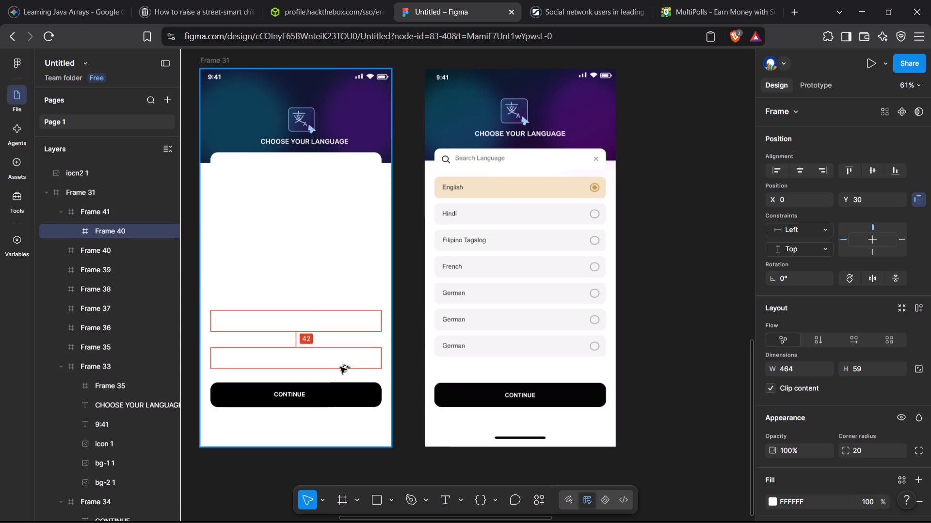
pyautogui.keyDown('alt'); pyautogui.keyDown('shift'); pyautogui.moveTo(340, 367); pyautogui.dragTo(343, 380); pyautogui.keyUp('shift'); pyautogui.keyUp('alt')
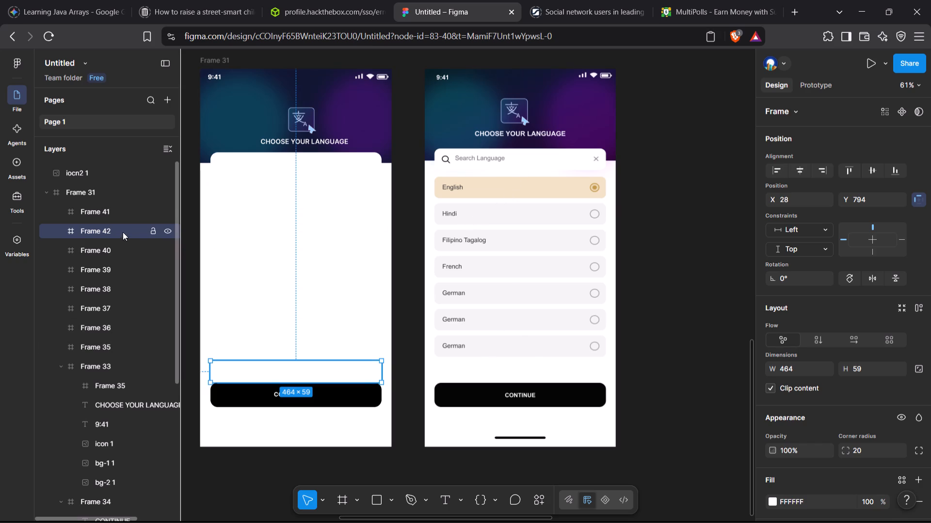
# Undo all the duplicated row frames in Frame 31, leaving only the original white search bar frame.
pyautogui.click(80, 345)
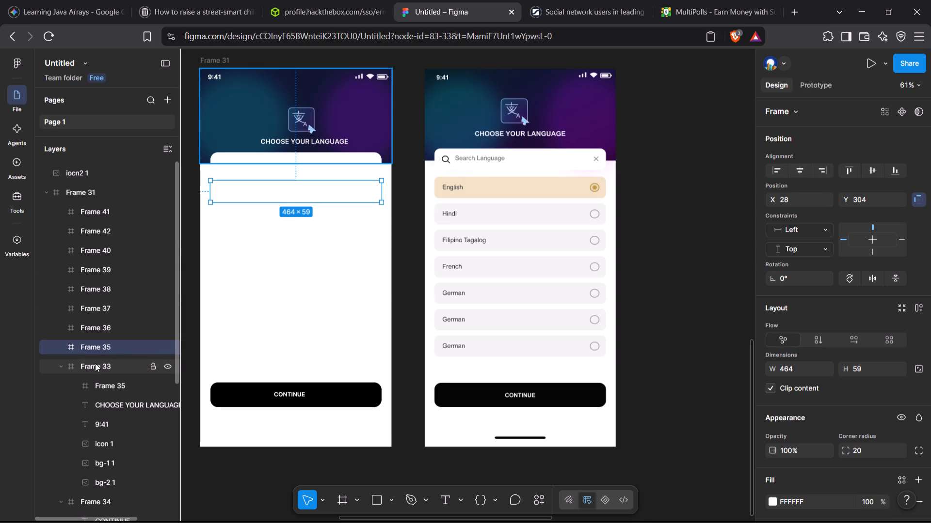
pyautogui.click(114, 380)
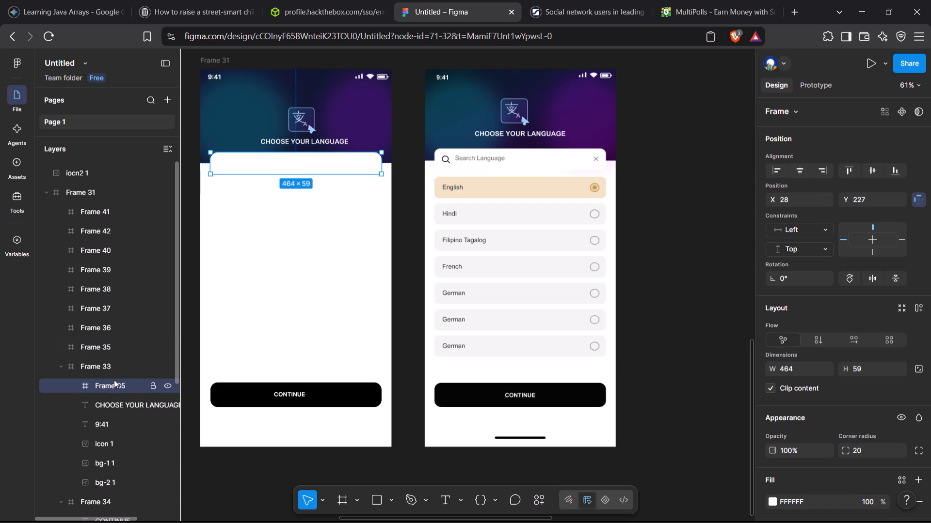
pyautogui.hotkey('ctrl', 'z')
pyautogui.hotkey('ctrl', 'z')
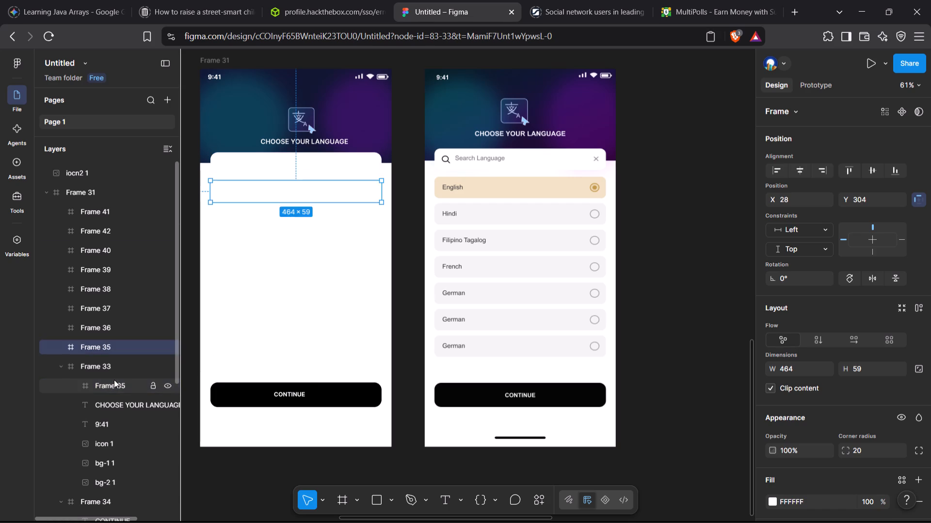
pyautogui.hotkey('ctrl', 'z')
pyautogui.hotkey('ctrl', 'z')
pyautogui.hotkey('ctrl', 'z')
pyautogui.hotkey('ctrl', 'z')
pyautogui.hotkey('ctrl', 'z')
pyautogui.hotkey('ctrl', 'z')
pyautogui.hotkey('ctrl', 'z')
pyautogui.hotkey('ctrl', 'z')
pyautogui.hotkey('ctrl', 'z')
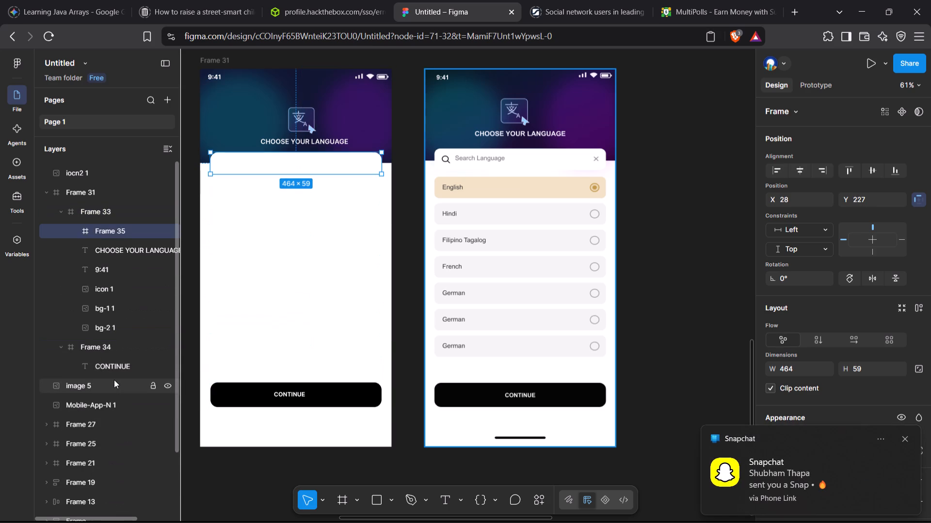
# Move the white search bar frame out of Frame 31 onto the reference screen's English row, at X 3318, Y 1909.
pyautogui.click(266, 157)
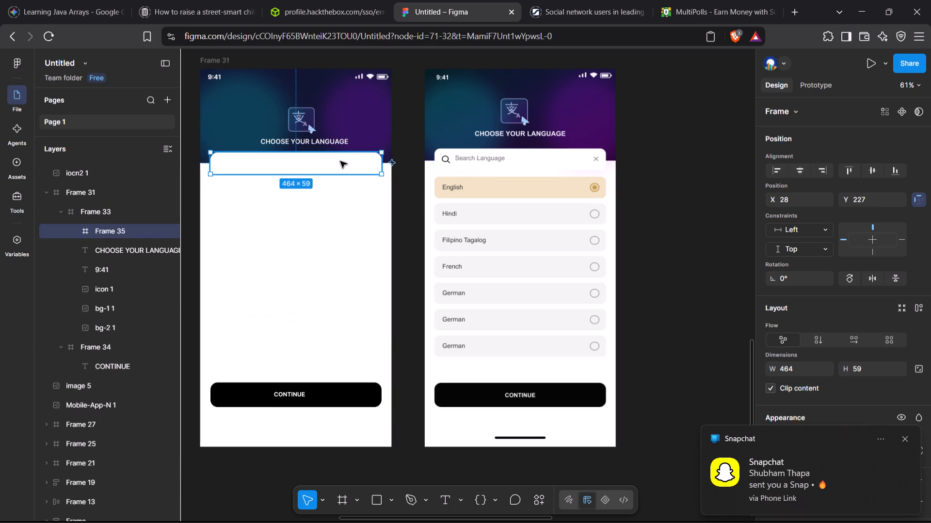
pyautogui.click(340, 161)
pyautogui.moveTo(340, 161); pyautogui.dragTo(549, 186)
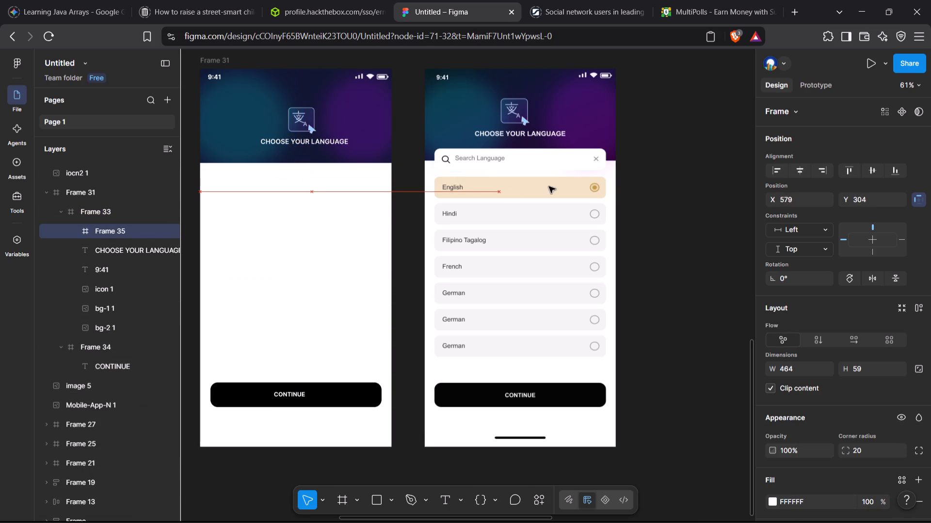
pyautogui.moveTo(549, 186); pyautogui.dragTo(565, 187)
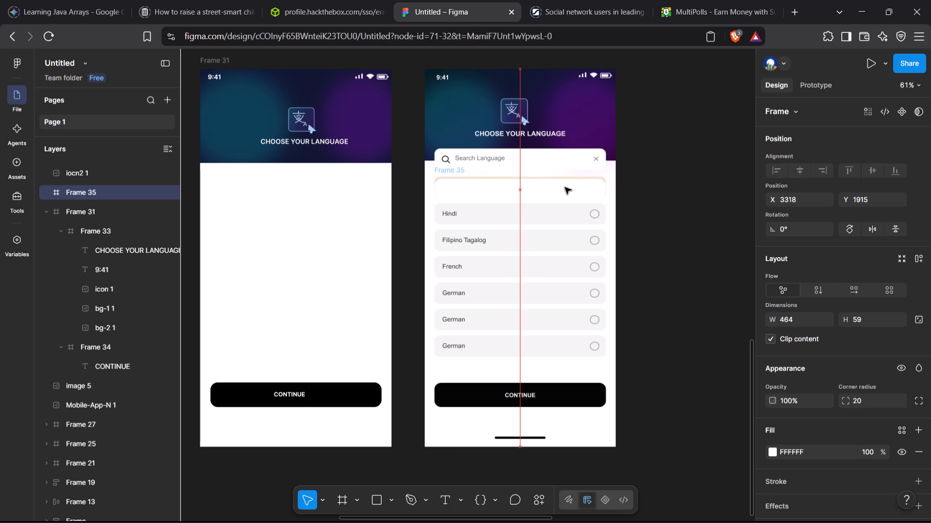
pyautogui.moveTo(565, 187); pyautogui.dragTo(567, 185)
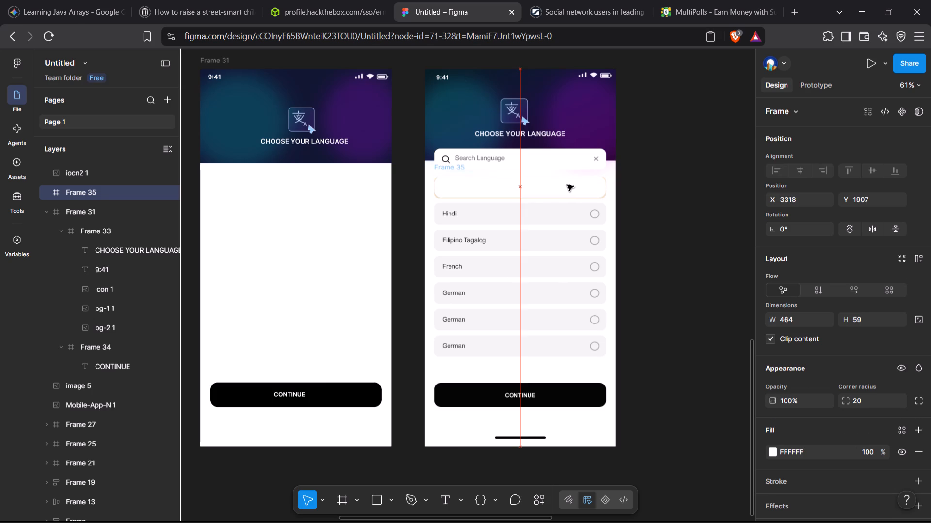
pyautogui.moveTo(567, 185); pyautogui.dragTo(567, 186)
pyautogui.moveTo(567, 186); pyautogui.dragTo(567, 185)
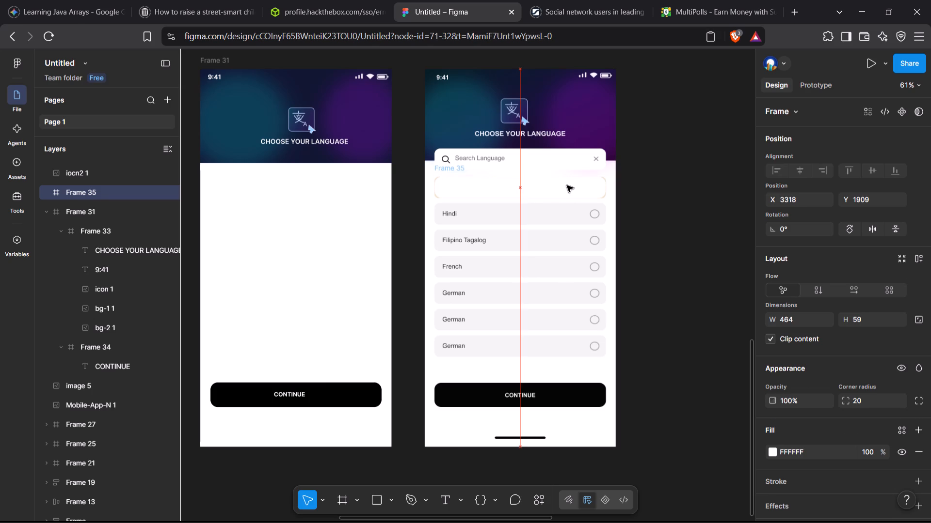
pyautogui.moveTo(567, 185); pyautogui.dragTo(565, 185)
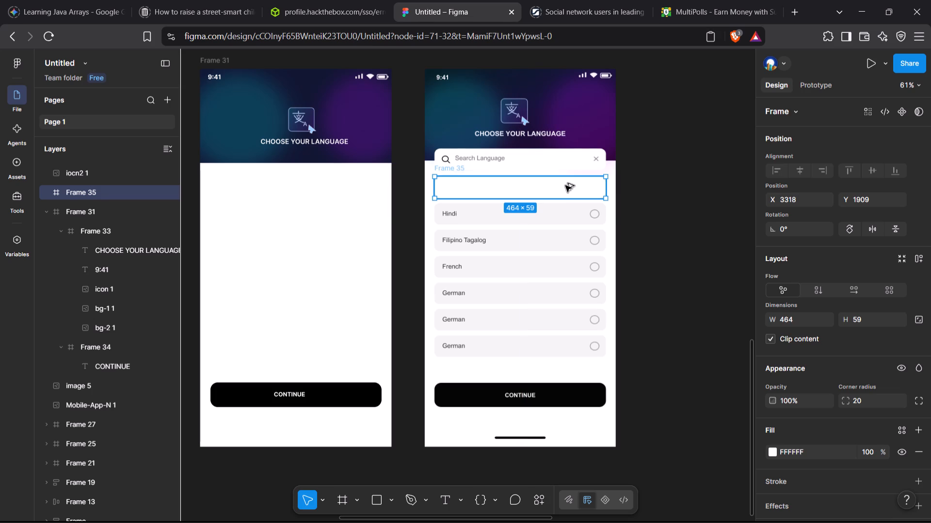
# Duplicate the frame six times down over the reference rows from Hindi to the last German, ending at X 3318, Y 2333.
pyautogui.keyDown('alt'); pyautogui.keyDown('shift'); pyautogui.moveTo(565, 185); pyautogui.dragTo(567, 212); pyautogui.keyUp('shift'); pyautogui.keyUp('alt')
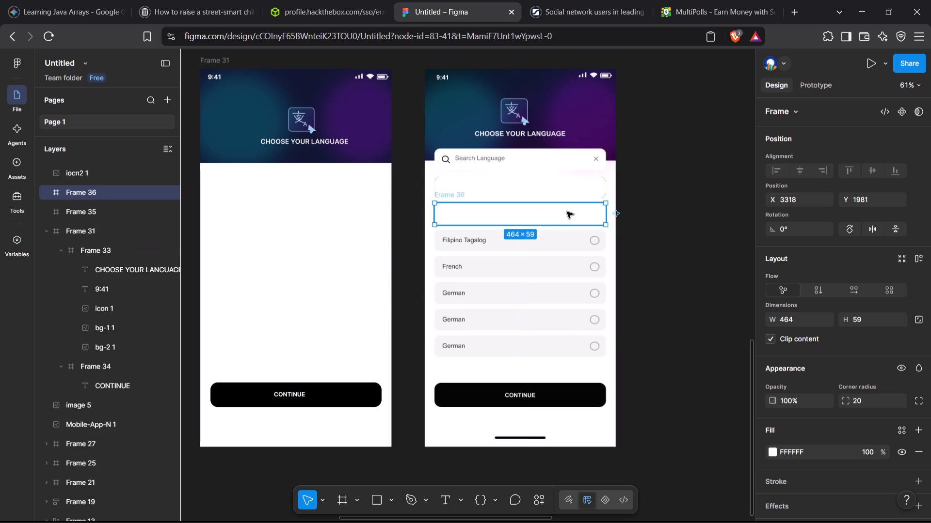
pyautogui.click(680, 212)
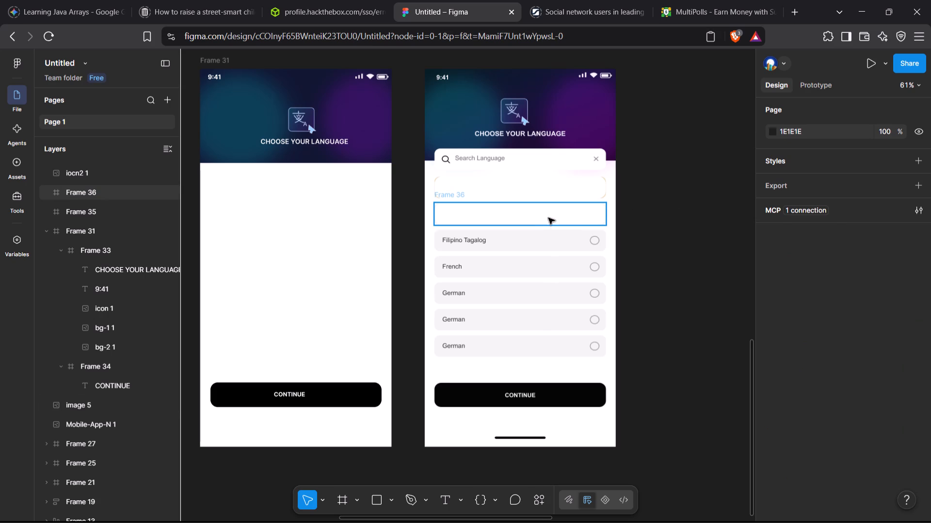
pyautogui.click(548, 216)
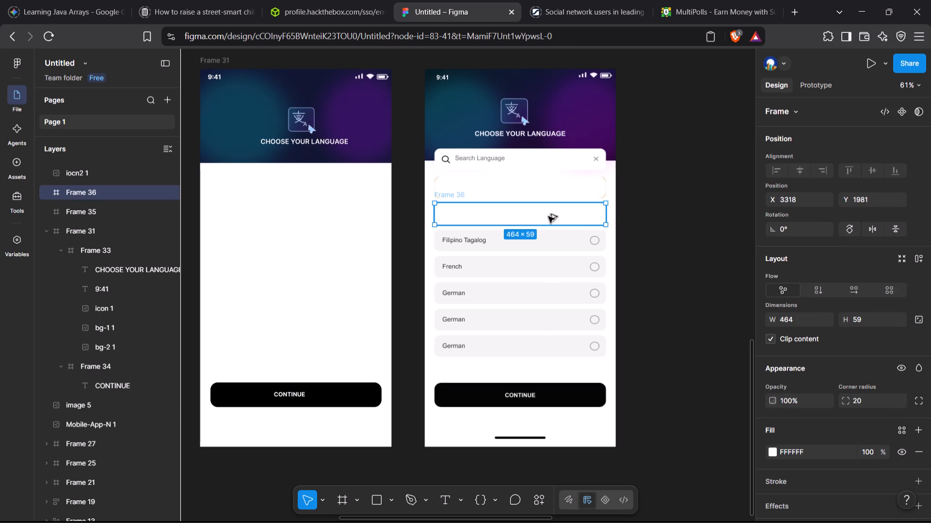
pyautogui.keyDown('alt'); pyautogui.keyDown('shift'); pyautogui.moveTo(548, 216); pyautogui.dragTo(549, 250); pyautogui.keyUp('shift'); pyautogui.keyUp('alt')
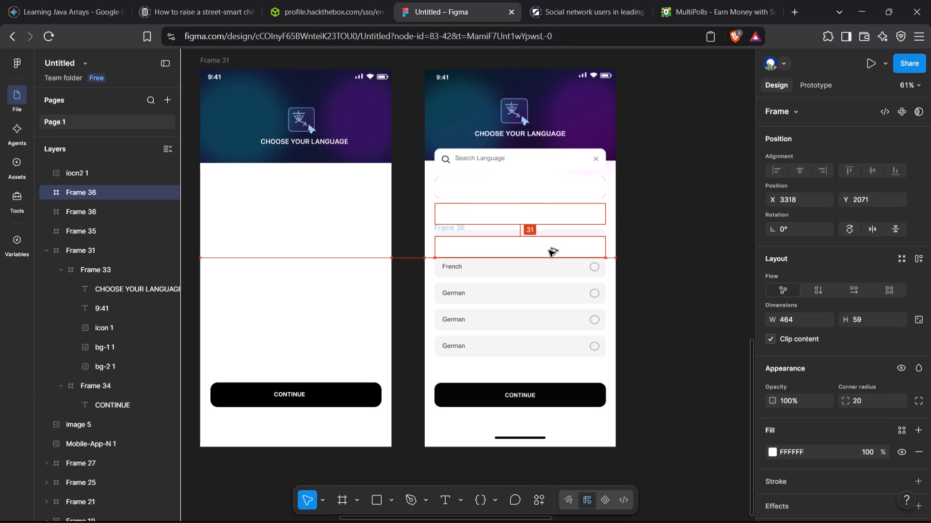
pyautogui.keyDown('alt'); pyautogui.keyDown('shift'); pyautogui.moveTo(549, 250); pyautogui.dragTo(549, 242); pyautogui.keyUp('shift'); pyautogui.keyUp('alt')
pyautogui.keyDown('alt'); pyautogui.keyDown('shift'); pyautogui.moveTo(549, 242); pyautogui.dragTo(549, 271); pyautogui.keyUp('shift'); pyautogui.keyUp('alt')
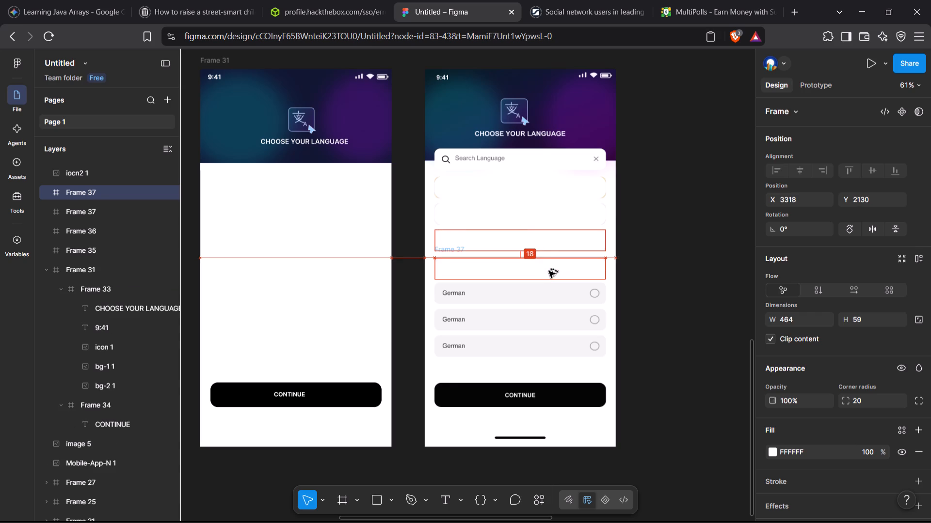
pyautogui.keyDown('alt'); pyautogui.keyDown('shift'); pyautogui.moveTo(549, 271); pyautogui.dragTo(549, 270); pyautogui.keyUp('shift'); pyautogui.keyUp('alt')
pyautogui.keyDown('alt'); pyautogui.keyDown('shift'); pyautogui.moveTo(549, 270); pyautogui.dragTo(549, 293); pyautogui.keyUp('shift'); pyautogui.keyUp('alt')
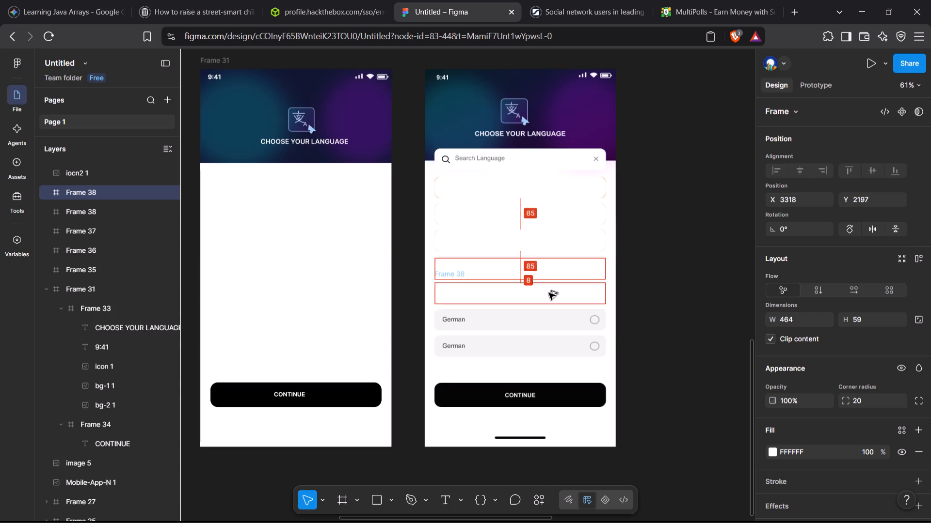
pyautogui.keyDown('alt'); pyautogui.keyDown('shift'); pyautogui.moveTo(549, 293); pyautogui.dragTo(549, 295); pyautogui.keyUp('shift'); pyautogui.keyUp('alt')
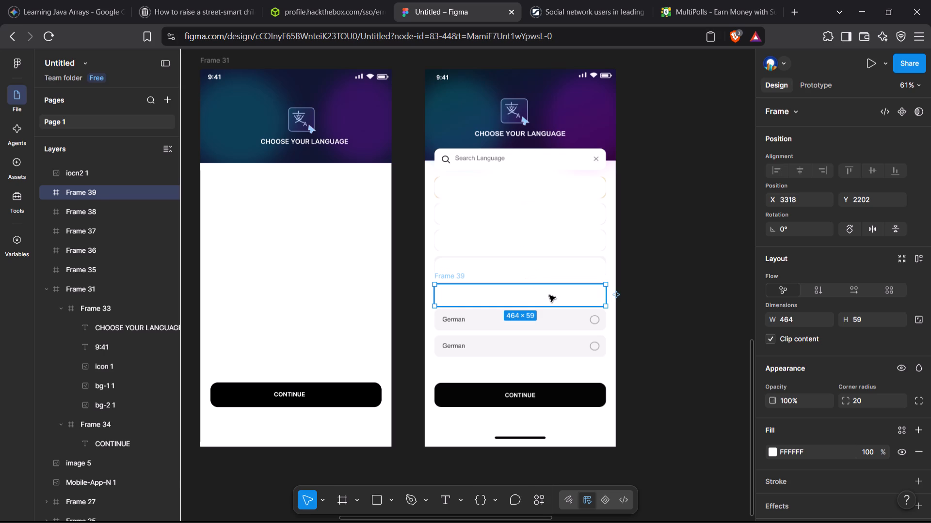
pyautogui.keyDown('alt'); pyautogui.keyDown('shift'); pyautogui.moveTo(547, 299); pyautogui.dragTo(546, 323); pyautogui.keyUp('shift'); pyautogui.keyUp('alt')
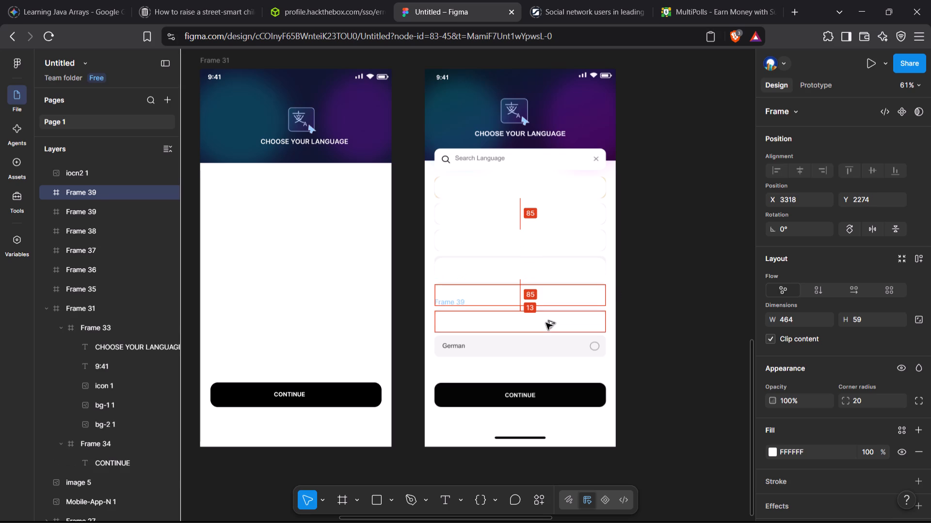
pyautogui.keyDown('alt'); pyautogui.keyDown('shift'); pyautogui.moveTo(546, 323); pyautogui.dragTo(546, 322); pyautogui.keyUp('shift'); pyautogui.keyUp('alt')
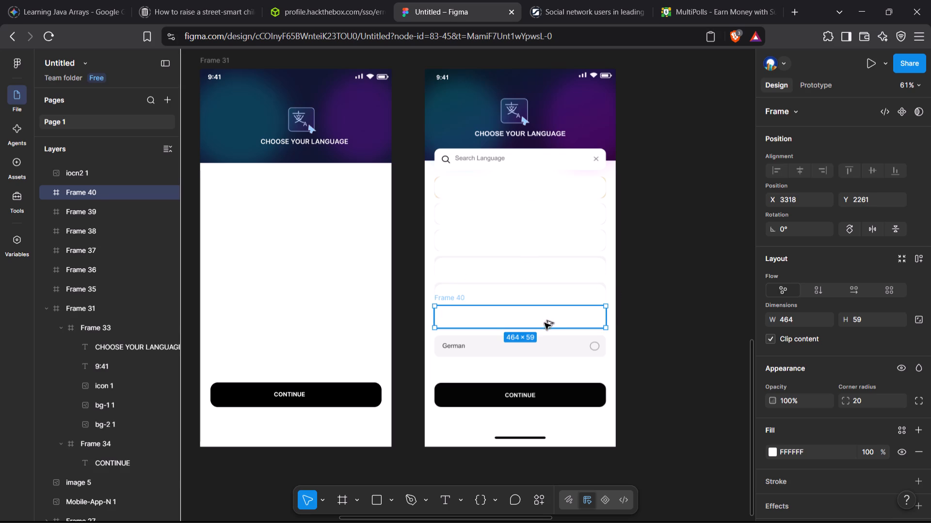
pyautogui.keyDown('alt'); pyautogui.keyDown('shift'); pyautogui.moveTo(545, 325); pyautogui.dragTo(540, 356); pyautogui.keyUp('shift'); pyautogui.keyUp('alt')
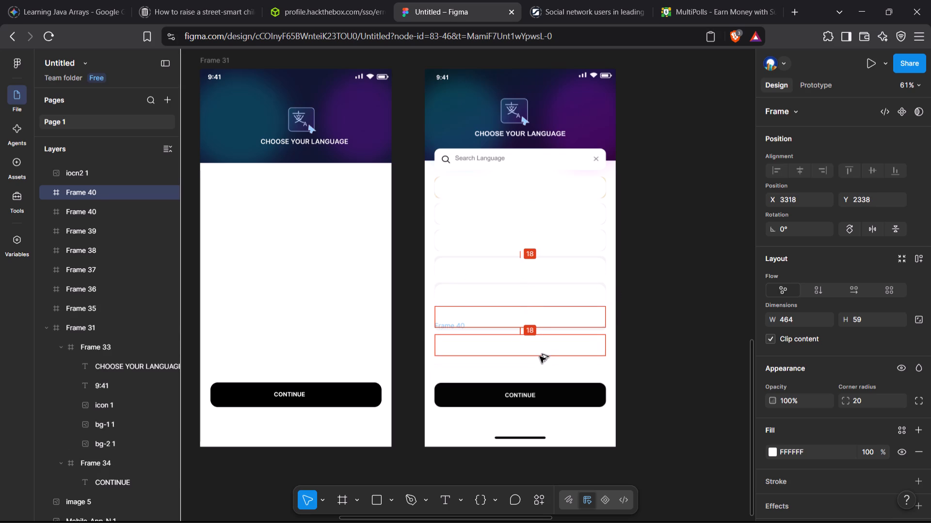
pyautogui.keyDown('alt'); pyautogui.keyDown('shift'); pyautogui.moveTo(540, 356); pyautogui.dragTo(542, 353); pyautogui.keyUp('shift'); pyautogui.keyUp('alt')
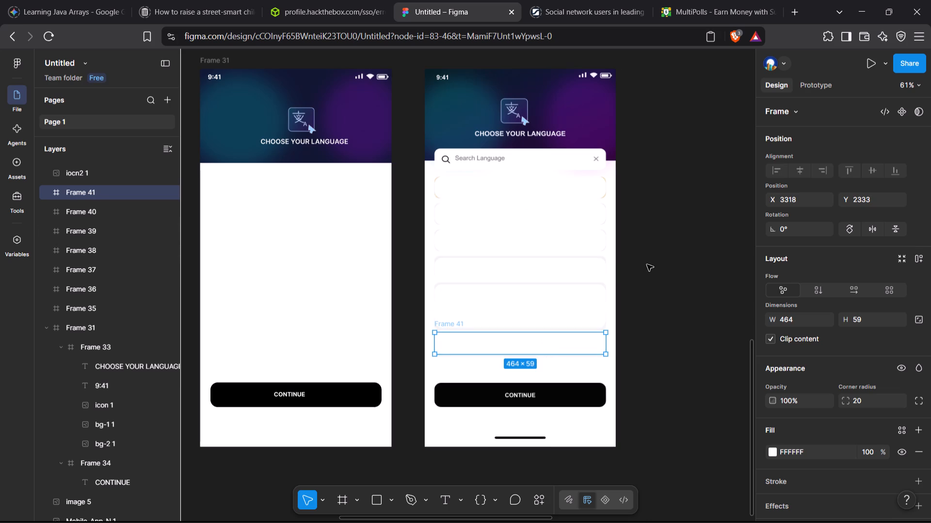
# Shift the row frame covering the reference's French option horizontally to X 3118, exposing part of the grey row beneath.
pyautogui.hscroll(-2, 647, 264)
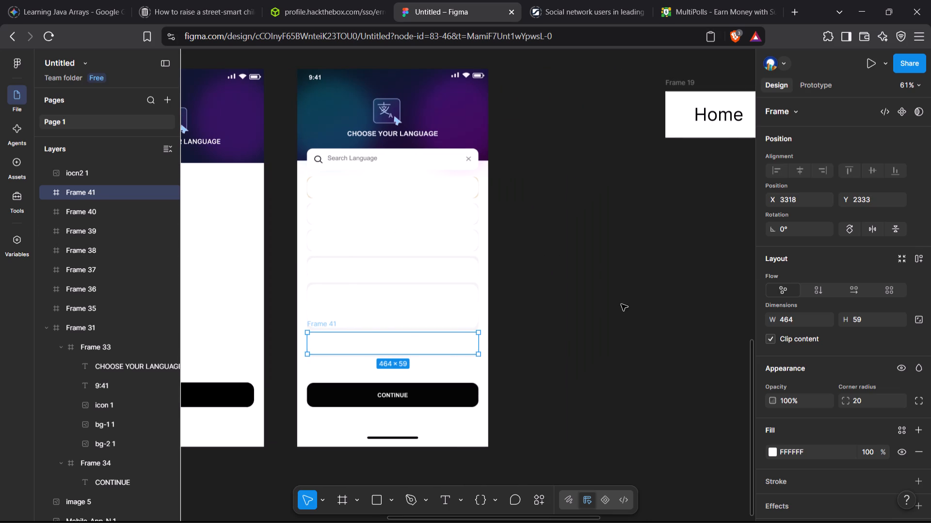
pyautogui.hscroll(1, 621, 304)
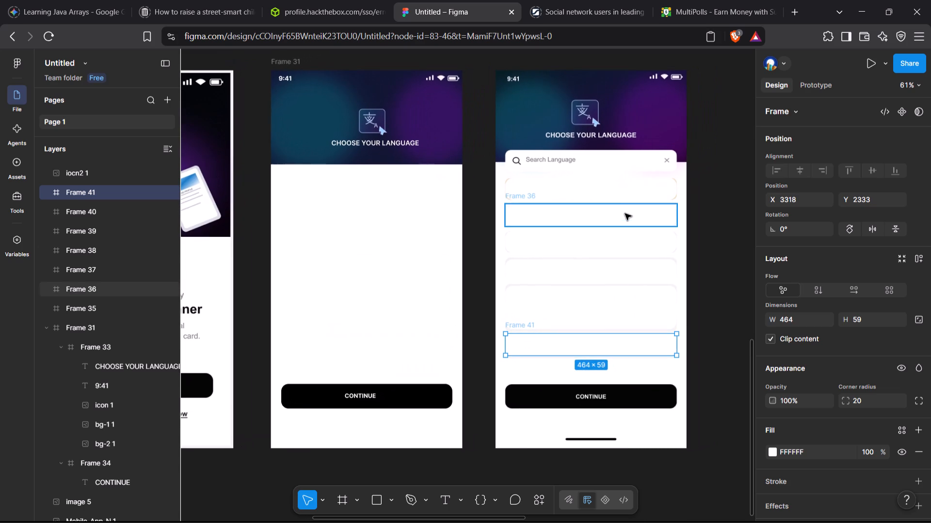
pyautogui.doubleClick(610, 277)
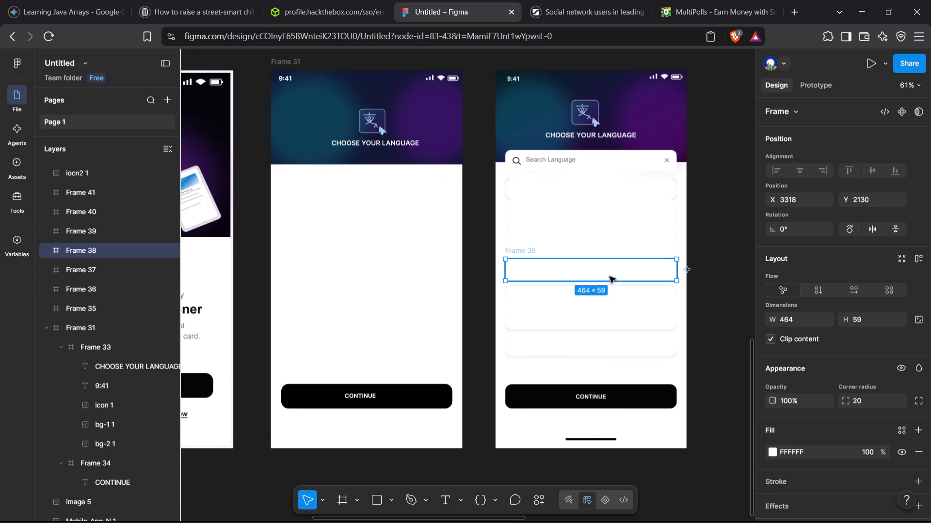
pyautogui.press('Left')
pyautogui.press('Left')
pyautogui.press('Left')
pyautogui.press('Left')
pyautogui.press('Left')
pyautogui.press('Left')
pyautogui.press('Left')
pyautogui.press('Left')
pyautogui.press('Left')
pyautogui.press('Left')
pyautogui.press('Left')
pyautogui.press('Left')
pyautogui.press('Left')
pyautogui.press('Left')
pyautogui.press('Left')
pyautogui.press('Left')
pyautogui.press('Left')
pyautogui.press('Left')
pyautogui.press('Left')
pyautogui.press('Left')
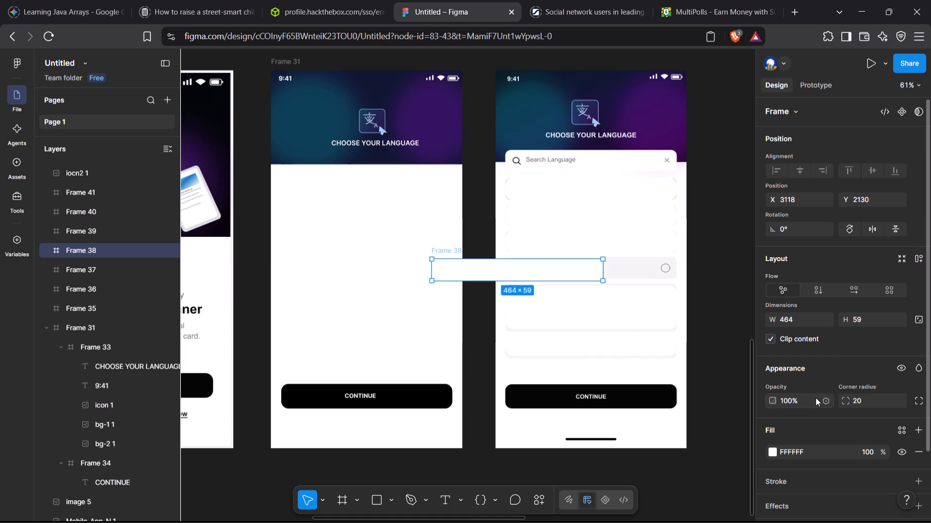
# Set the shifted row frame's fill to F4F4F4 by sampling the exposed grey of the reference's French row.
pyautogui.click(774, 448)
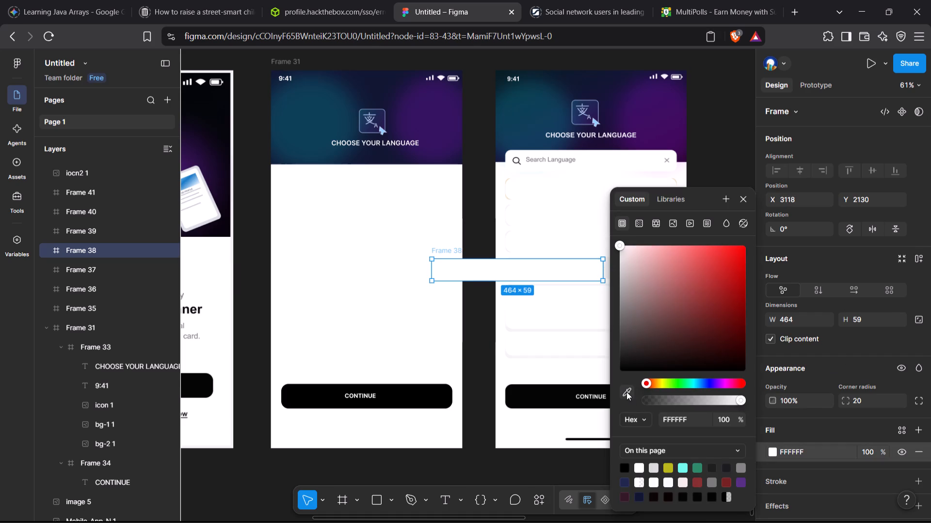
pyautogui.click(626, 392)
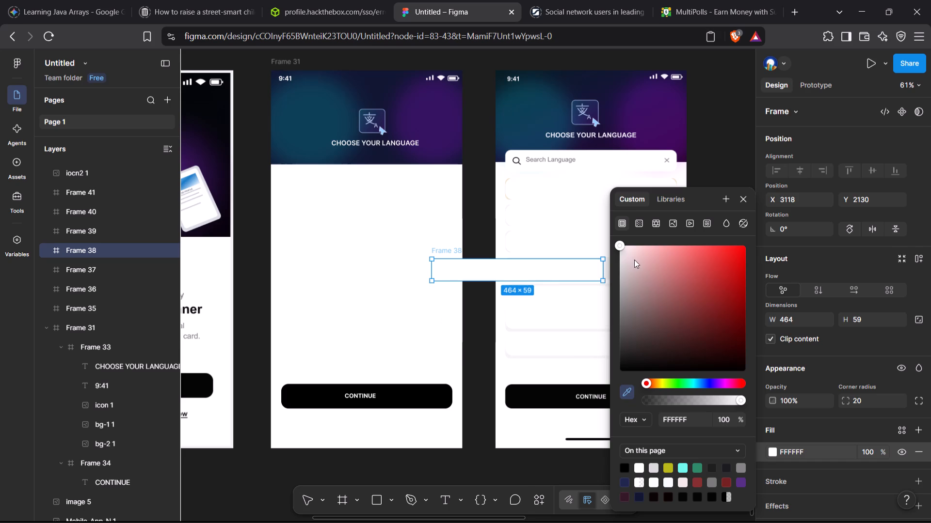
pyautogui.hscroll(-4, 718, 171)
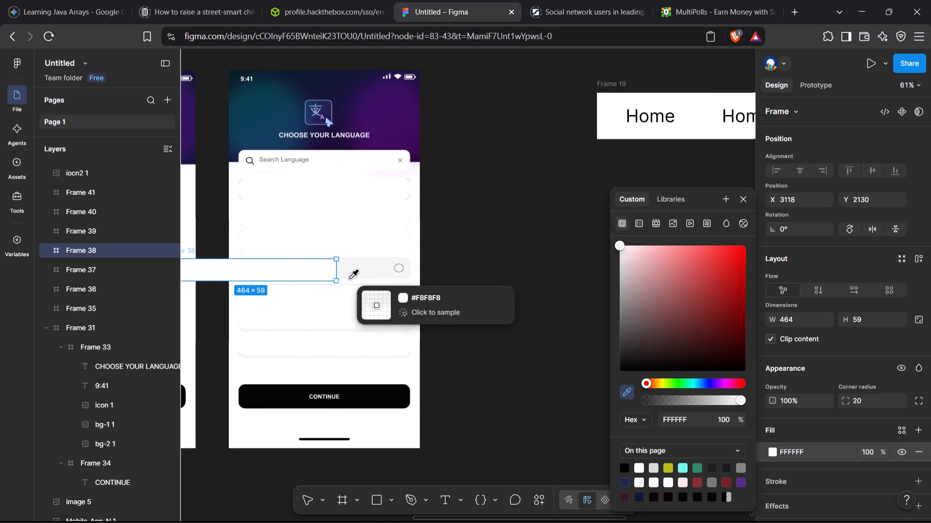
pyautogui.click(367, 263)
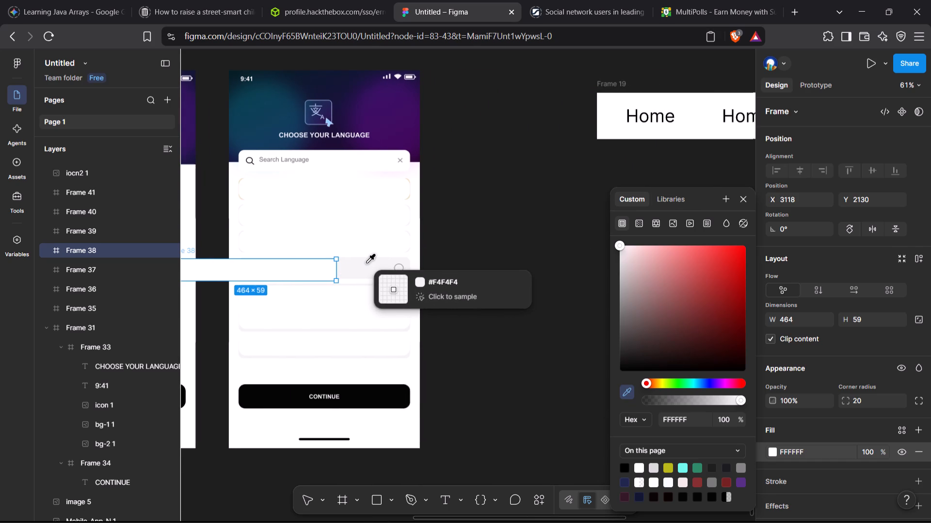
# Set the fill of all seven row frames, Frame 35 to Frame 41, to F4F4F4, matching the reference's grey row.
pyautogui.hscroll(1, 502, 264)
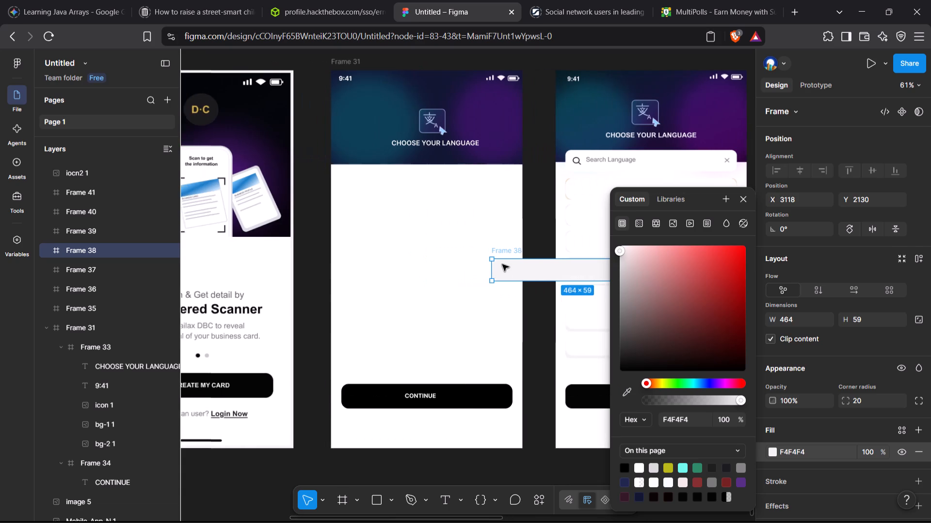
pyautogui.hscroll(1, 502, 264)
pyautogui.click(493, 296)
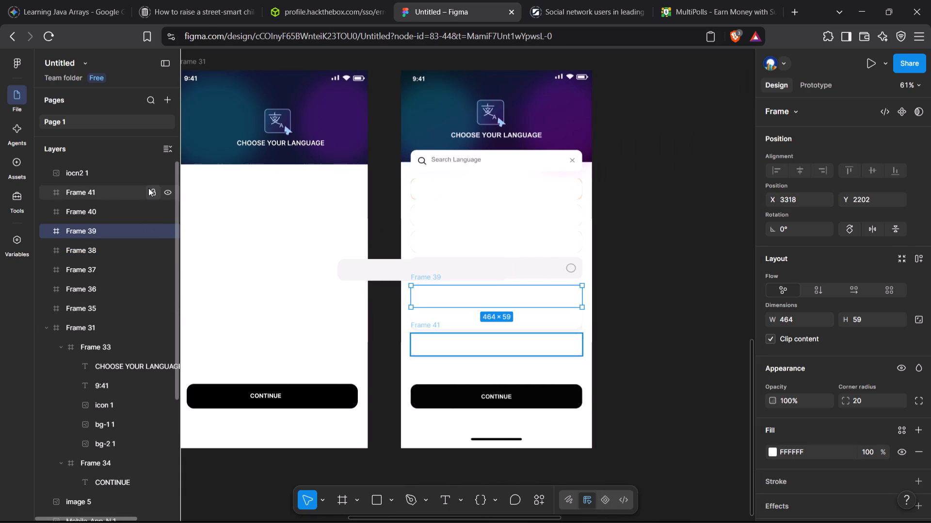
pyautogui.click(128, 188)
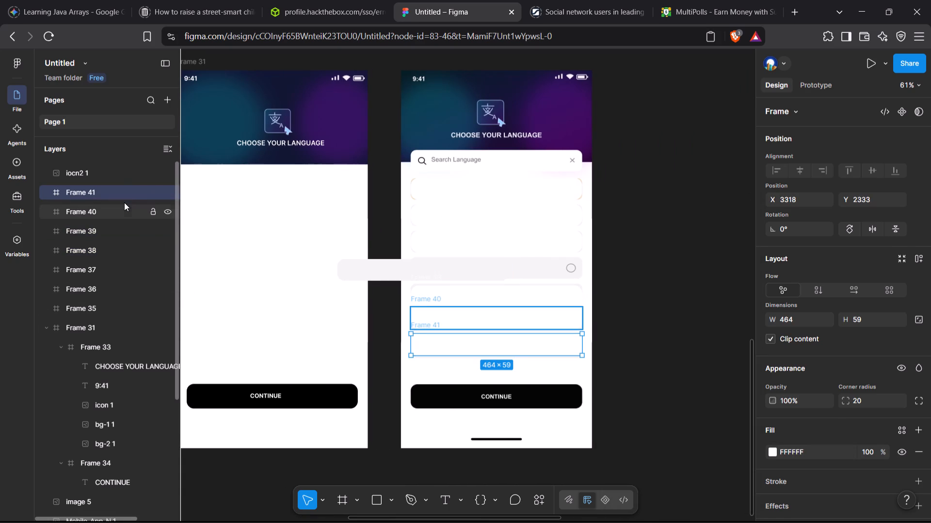
pyautogui.keyDown('shift'); pyautogui.click(124, 202); pyautogui.keyUp('shift')
pyautogui.keyDown('shift'); pyautogui.click(123, 230); pyautogui.keyUp('shift')
pyautogui.keyDown('shift'); pyautogui.click(129, 246); pyautogui.keyUp('shift')
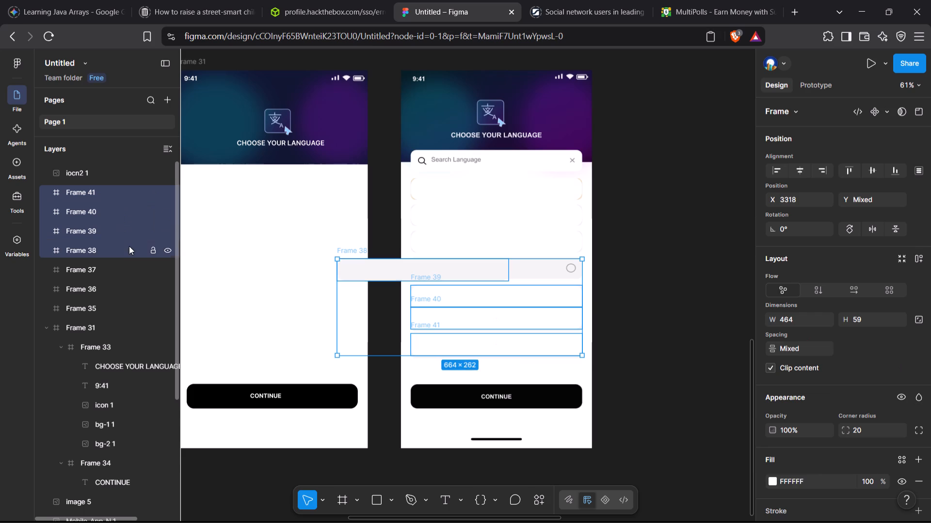
pyautogui.keyDown('shift'); pyautogui.click(127, 266); pyautogui.keyUp('shift')
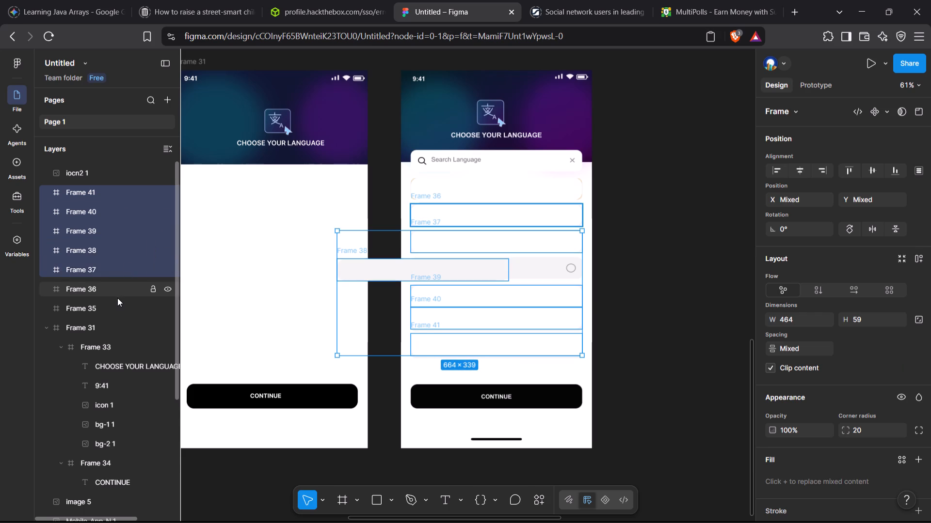
pyautogui.keyDown('shift'); pyautogui.click(117, 298); pyautogui.keyUp('shift')
pyautogui.keyDown('shift'); pyautogui.click(119, 313); pyautogui.keyUp('shift')
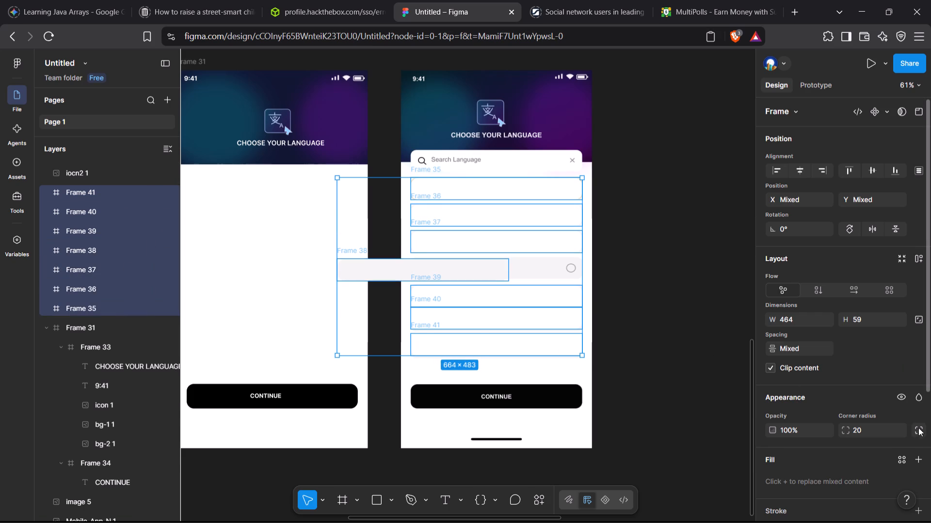
pyautogui.click(918, 459)
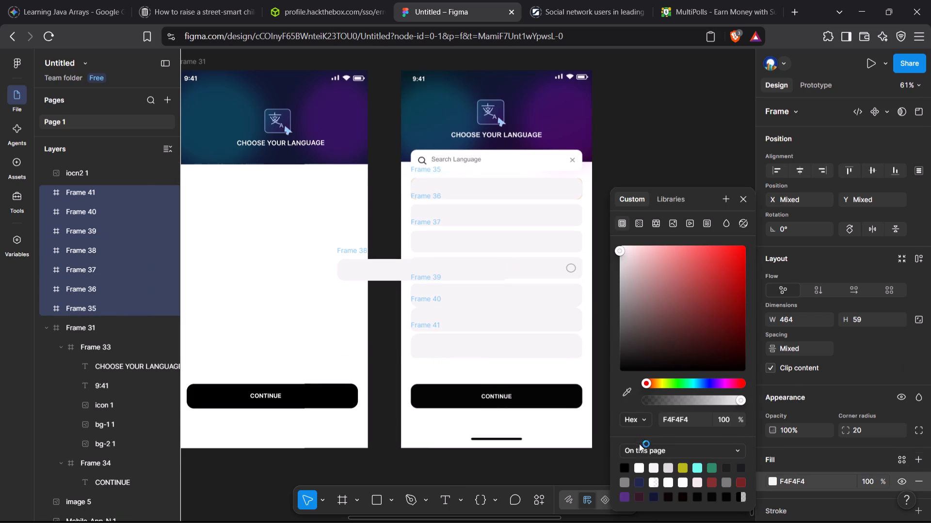
pyautogui.click(628, 390)
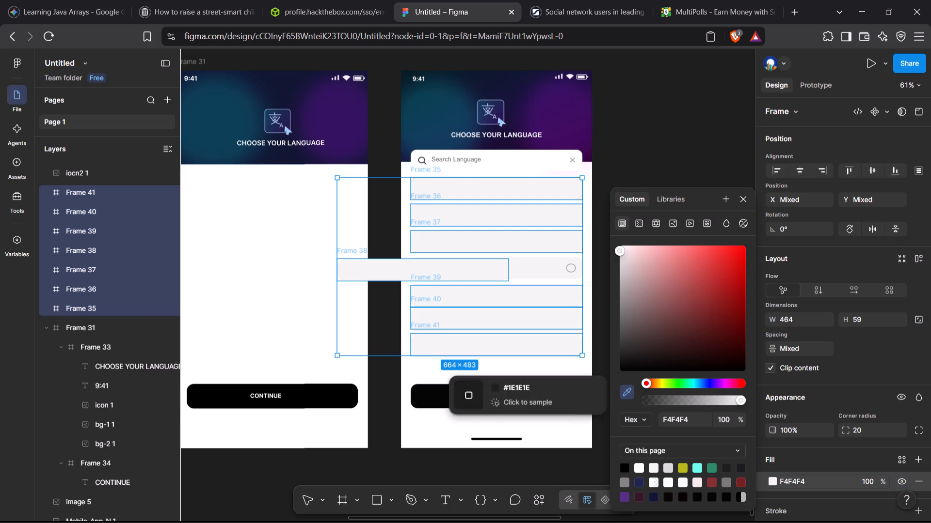
pyautogui.click(540, 267)
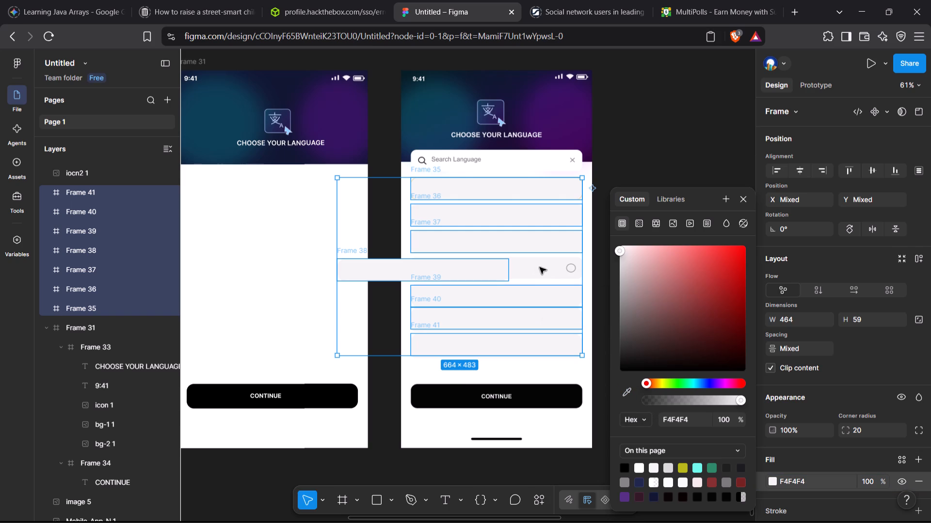
pyautogui.click(651, 176)
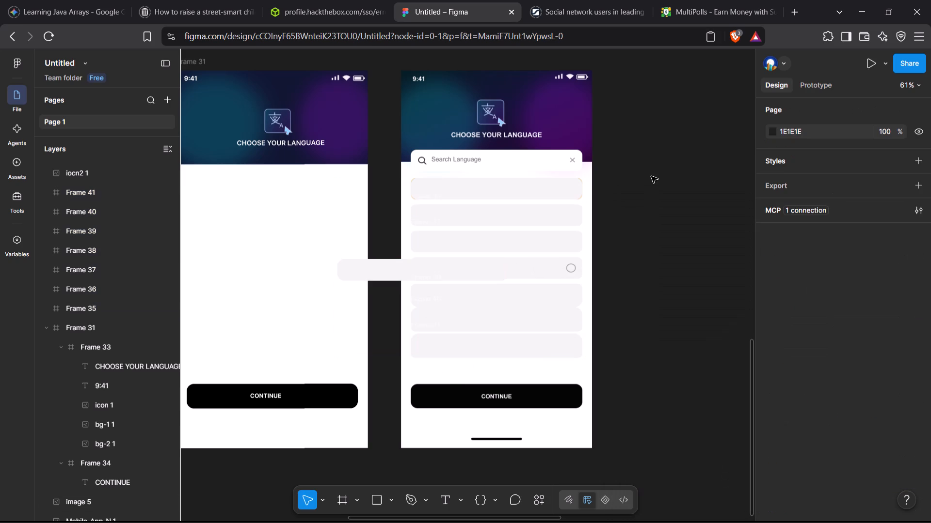
# Shift Frame 38 horizontally toward the Frame 31 screen to X 3054.
pyautogui.doubleClick(472, 270)
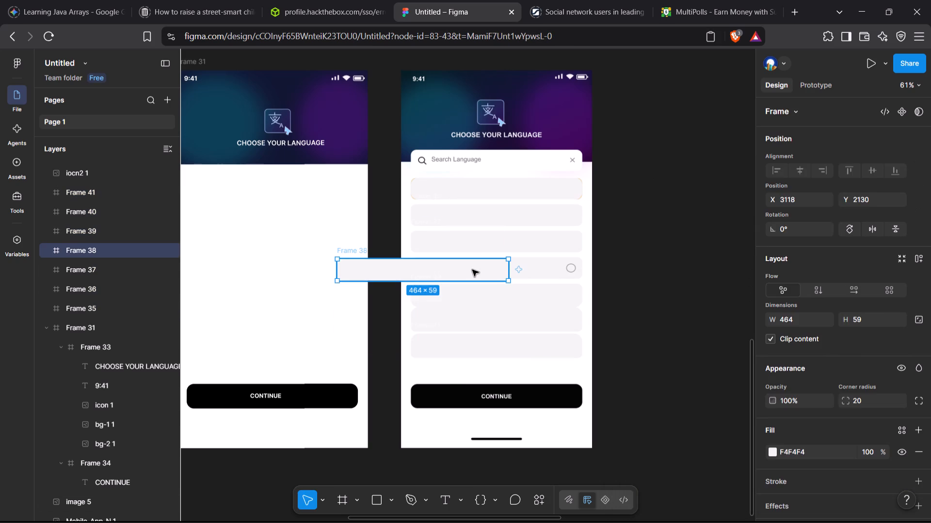
pyautogui.press('Left')
pyautogui.press('Left')
pyautogui.press('Left')
pyautogui.press('Left')
pyautogui.press('Left')
pyautogui.press('Left')
pyautogui.press('Left')
pyautogui.press('Left')
pyautogui.press('Left')
pyautogui.press('Left')
pyautogui.press('Left')
pyautogui.press('Left')
pyautogui.press('Left')
pyautogui.press('Left')
pyautogui.press('Left')
pyautogui.press('Left')
pyautogui.press('Left')
pyautogui.press('Left')
pyautogui.press('Left')
pyautogui.press('Left')
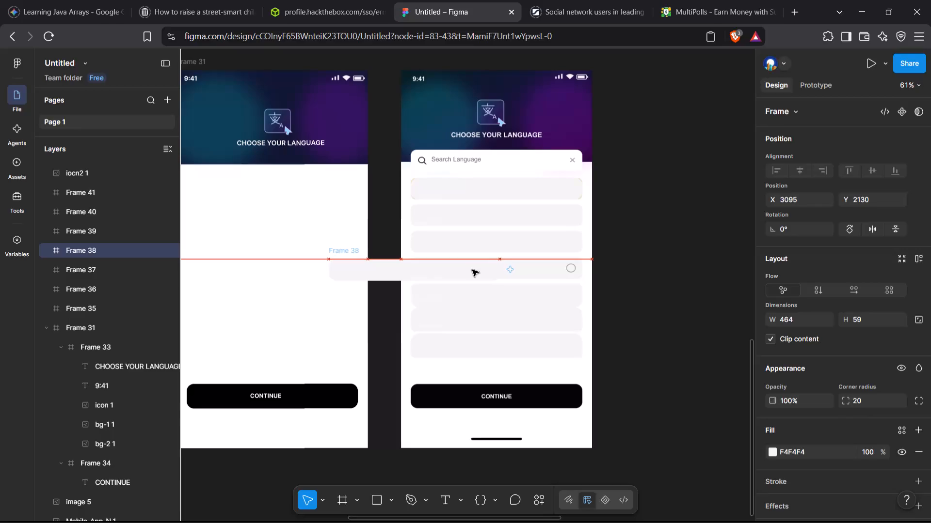
pyautogui.press('Left')
pyautogui.press('Left')
pyautogui.press('Left')
pyautogui.press('Left')
pyautogui.press('Left')
pyautogui.press('Left')
pyautogui.press('Left')
pyautogui.press('Left')
pyautogui.press('Left')
pyautogui.press('Left')
pyautogui.press('Left')
pyautogui.press('Left')
pyautogui.press('Left')
pyautogui.press('Left')
pyautogui.press('Left')
pyautogui.press('Left')
pyautogui.press('Left')
pyautogui.press('Left')
pyautogui.press('Left')
pyautogui.press('Left')
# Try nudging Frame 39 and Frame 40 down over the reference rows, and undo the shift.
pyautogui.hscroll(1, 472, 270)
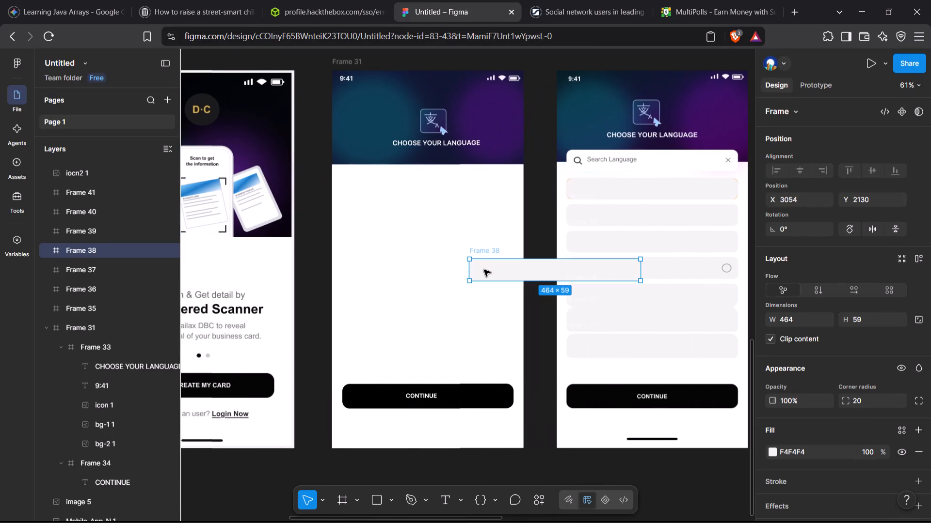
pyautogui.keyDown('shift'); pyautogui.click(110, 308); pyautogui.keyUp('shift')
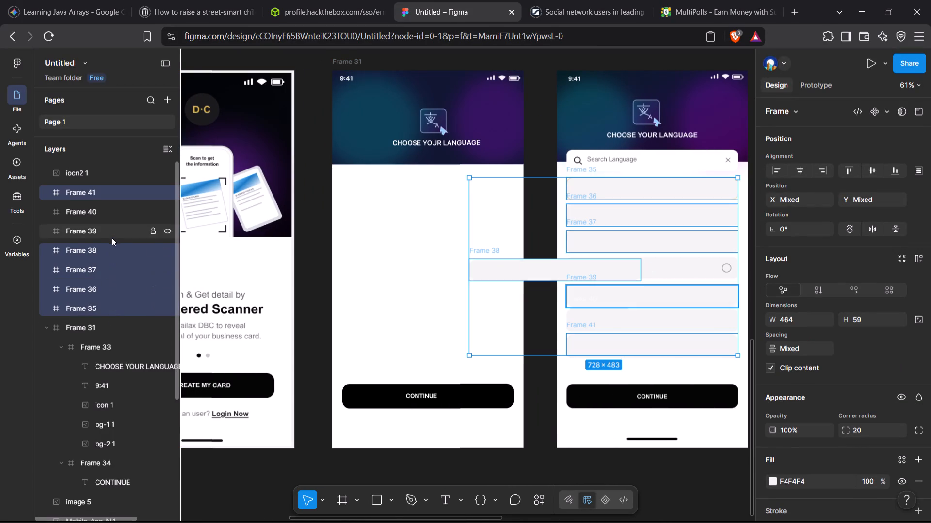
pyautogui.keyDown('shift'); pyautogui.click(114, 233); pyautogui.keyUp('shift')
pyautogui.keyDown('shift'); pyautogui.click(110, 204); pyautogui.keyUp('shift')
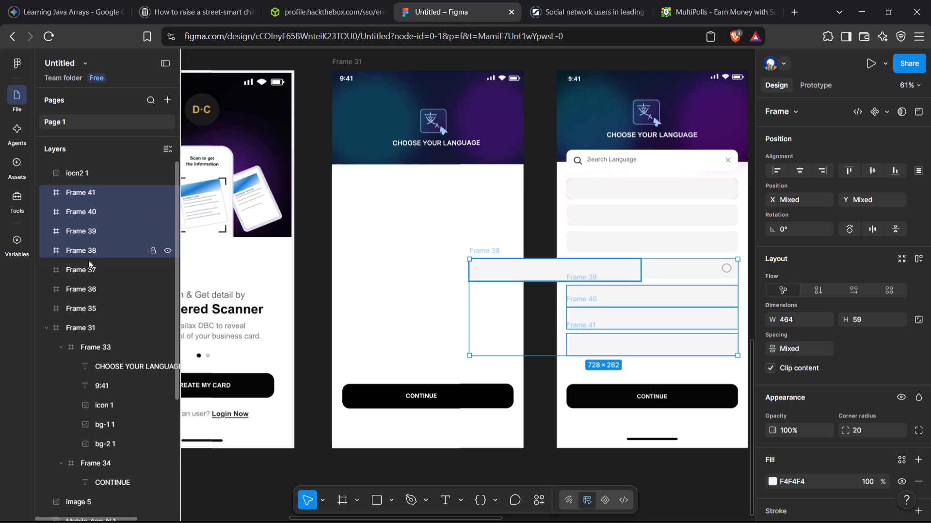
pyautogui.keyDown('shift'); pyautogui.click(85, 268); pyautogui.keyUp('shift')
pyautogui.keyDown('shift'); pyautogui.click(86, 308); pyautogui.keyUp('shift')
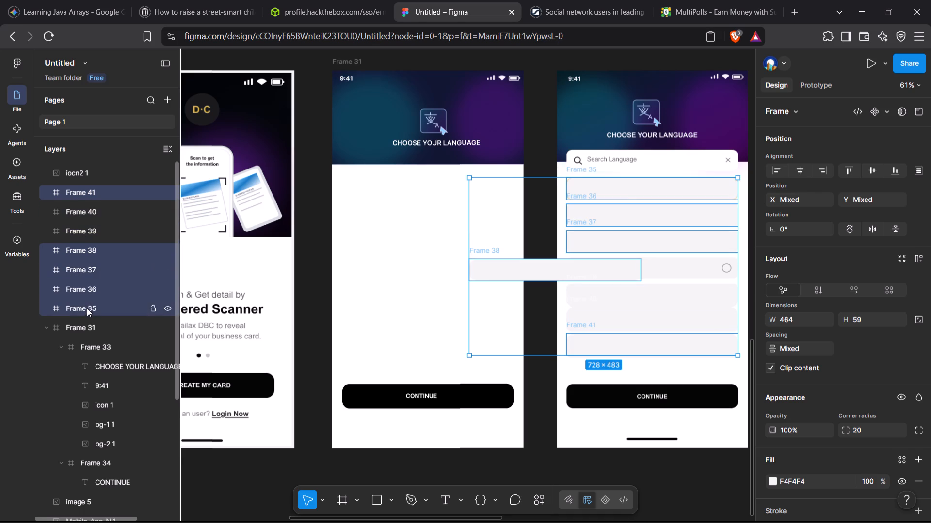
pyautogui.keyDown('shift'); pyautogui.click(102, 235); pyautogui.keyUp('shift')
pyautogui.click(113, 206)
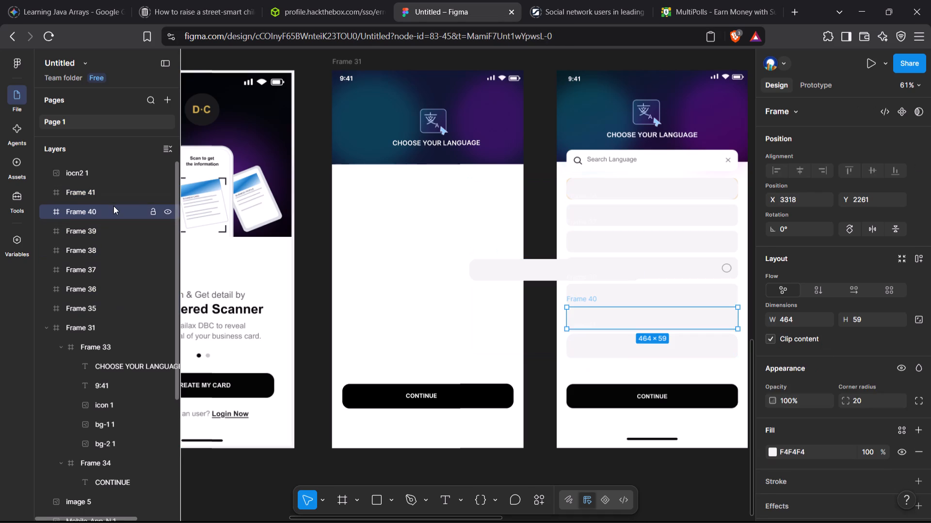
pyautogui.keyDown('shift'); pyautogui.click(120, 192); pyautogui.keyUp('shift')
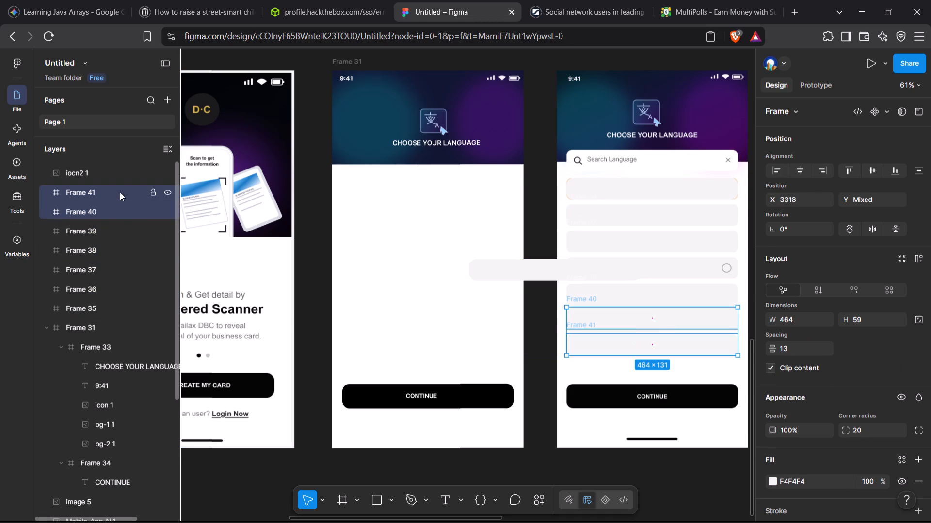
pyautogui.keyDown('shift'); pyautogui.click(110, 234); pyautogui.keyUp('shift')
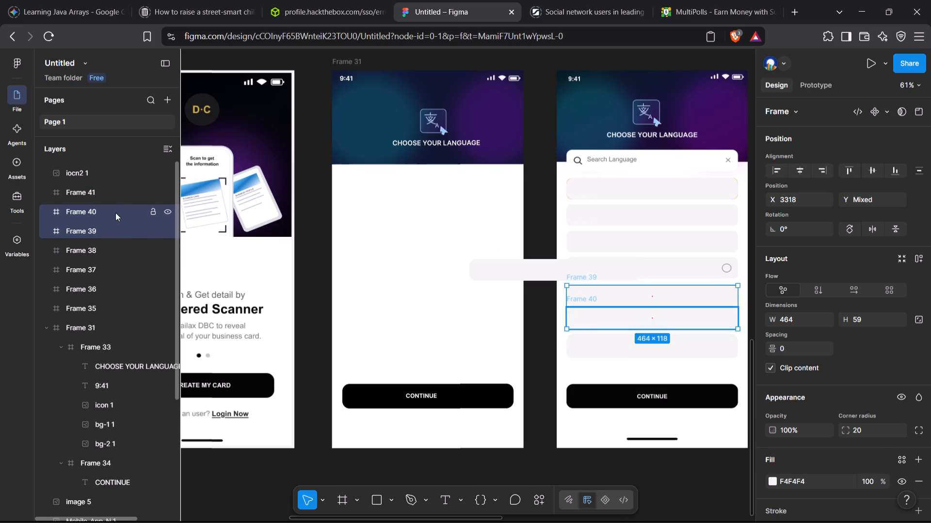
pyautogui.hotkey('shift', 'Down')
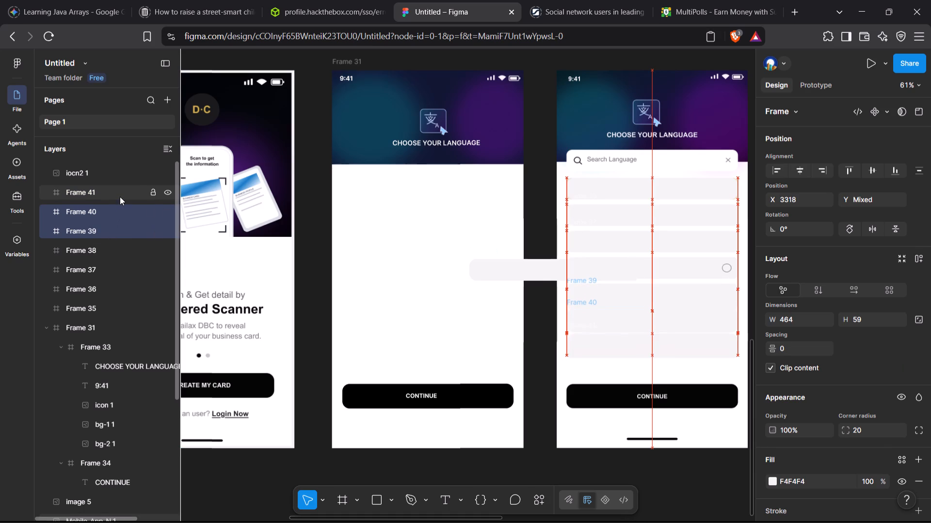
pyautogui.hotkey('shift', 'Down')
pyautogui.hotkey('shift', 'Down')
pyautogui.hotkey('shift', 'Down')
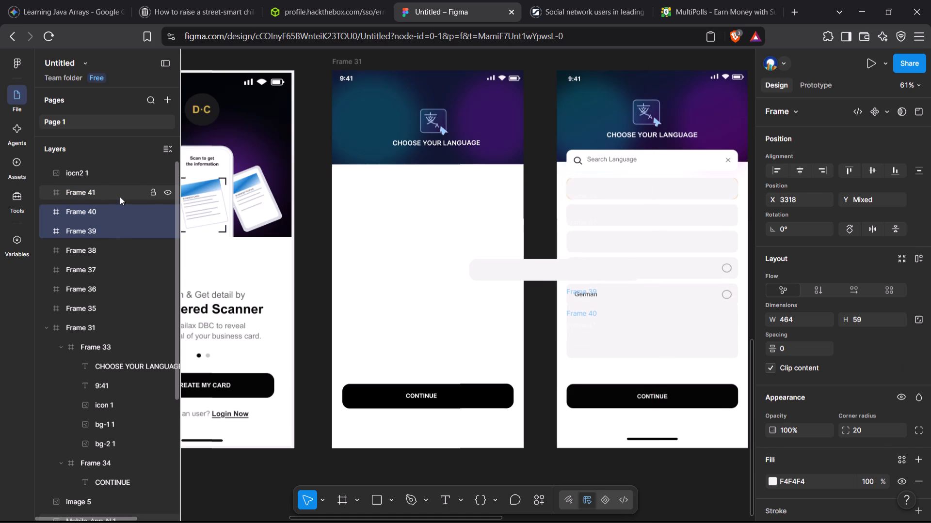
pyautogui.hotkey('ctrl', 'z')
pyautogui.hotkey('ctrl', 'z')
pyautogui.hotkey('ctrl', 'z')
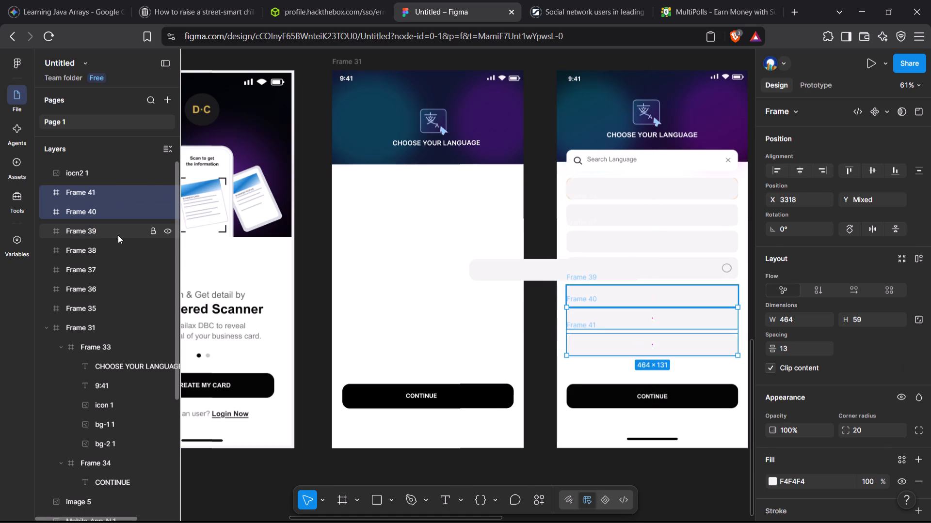
# Move Frames 35 to 40 together horizontally off the reference toward Frame 31, placing its aligned rows at X 2709.
pyautogui.keyDown('shift'); pyautogui.click(118, 234); pyautogui.keyUp('shift')
pyautogui.keyDown('shift'); pyautogui.click(122, 260); pyautogui.keyUp('shift')
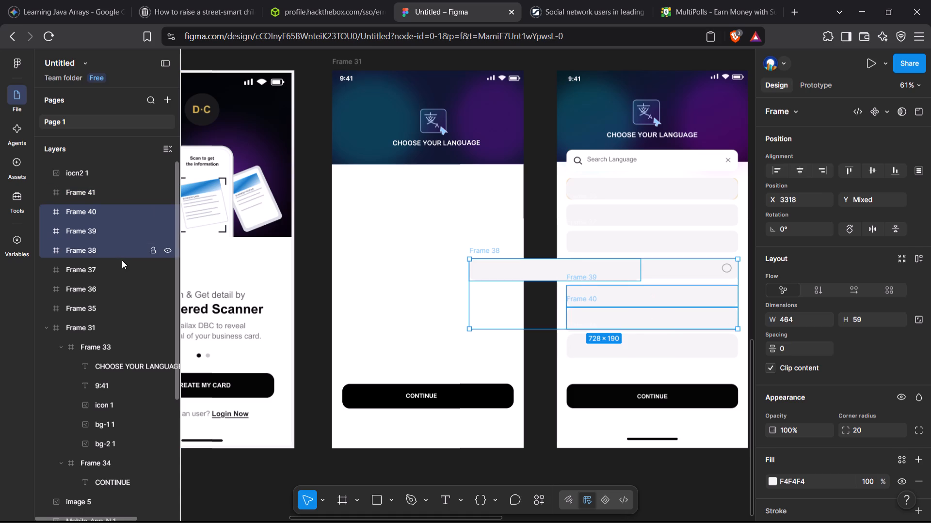
pyautogui.keyDown('shift'); pyautogui.click(122, 268); pyautogui.keyUp('shift')
pyautogui.keyDown('shift'); pyautogui.click(122, 290); pyautogui.keyUp('shift')
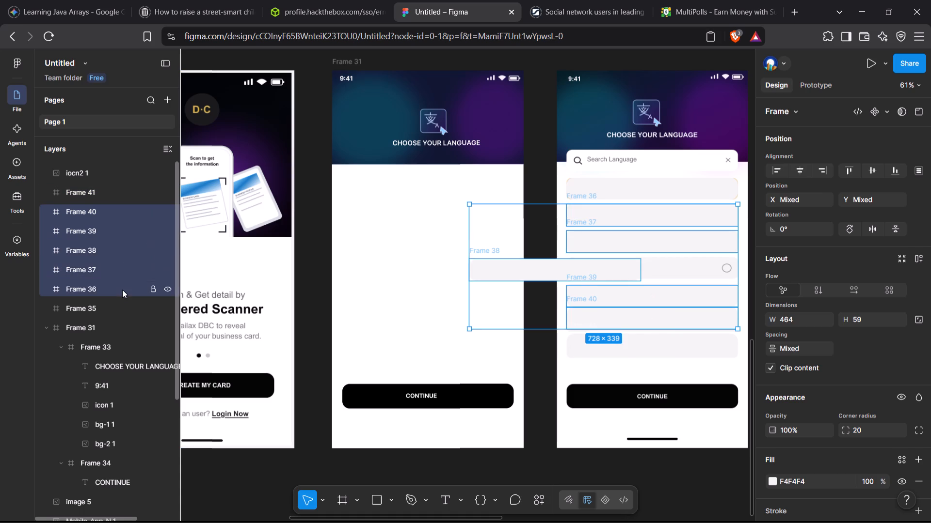
pyautogui.keyDown('shift'); pyautogui.click(122, 302); pyautogui.keyUp('shift')
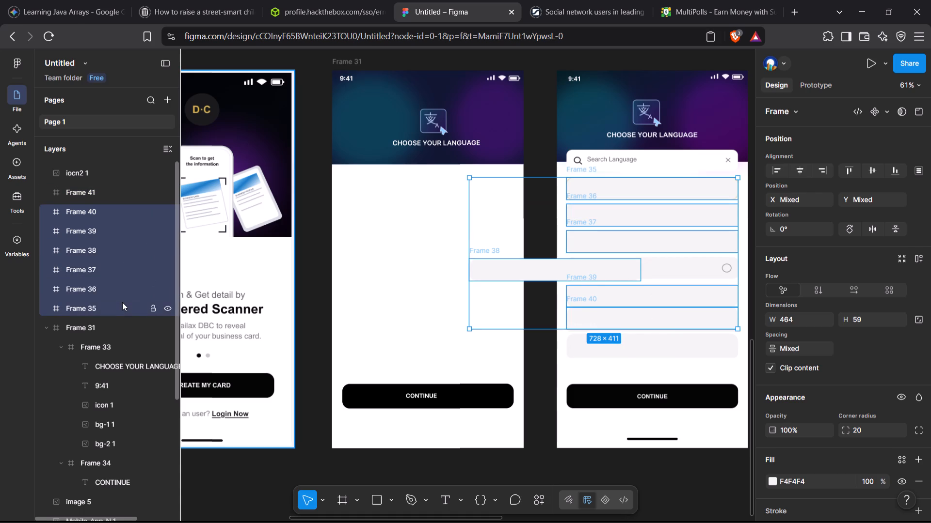
pyautogui.press('Left')
pyautogui.press('Left')
pyautogui.press('Left')
pyautogui.press('Left')
pyautogui.press('Left')
pyautogui.press('Left')
pyautogui.press('Left')
pyautogui.press('Left')
pyautogui.press('Left')
pyautogui.press('Left')
pyautogui.press('Left')
pyautogui.press('Left')
pyautogui.press('Left')
pyautogui.press('Left')
pyautogui.press('Left')
pyautogui.press('Left')
pyautogui.press('Left')
pyautogui.press('Left')
pyautogui.press('Left')
pyautogui.press('Left')
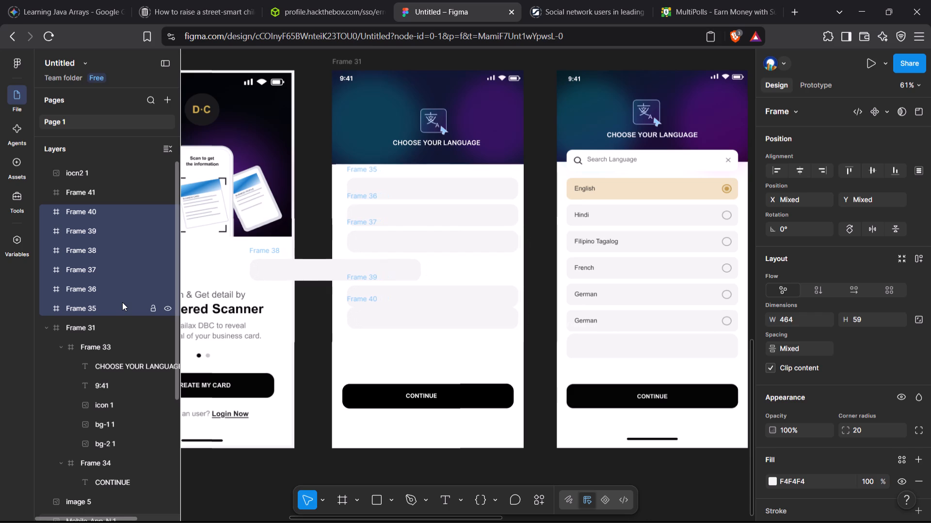
pyautogui.press('Left')
pyautogui.press('Left')
pyautogui.press('Left')
pyautogui.press('Left')
pyautogui.press('Left')
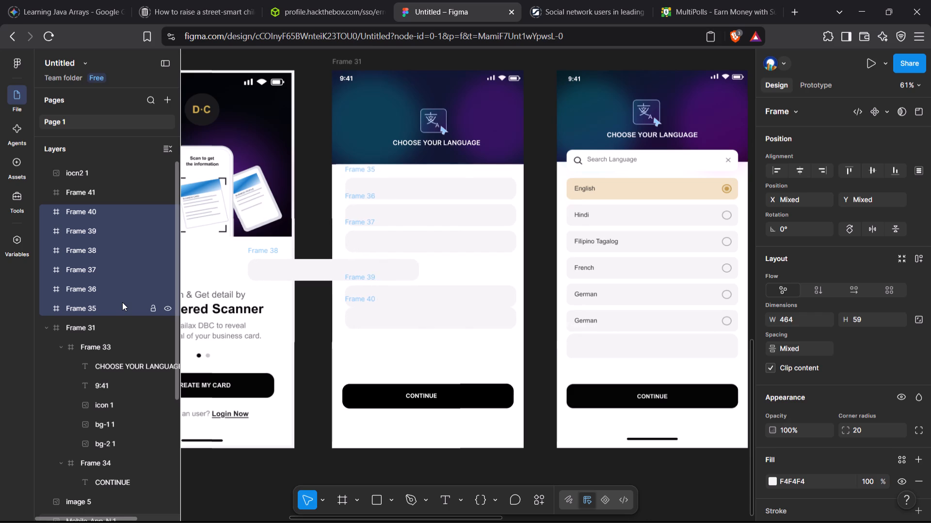
pyautogui.press('Left')
pyautogui.press('Left')
pyautogui.press('Left')
pyautogui.press('Left')
pyautogui.press('Left')
pyautogui.press('Left')
pyautogui.press('Left')
pyautogui.press('Left')
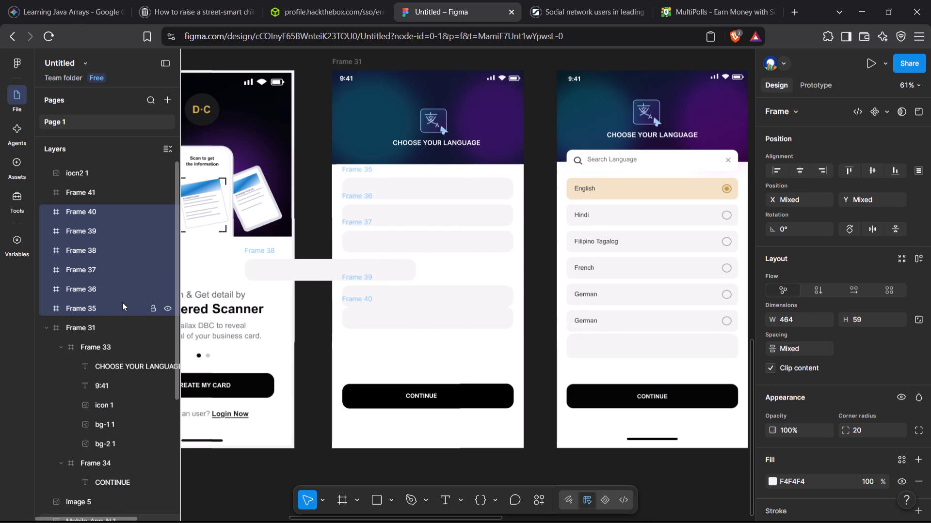
pyautogui.press('Left')
pyautogui.press('Left')
pyautogui.press('Right')
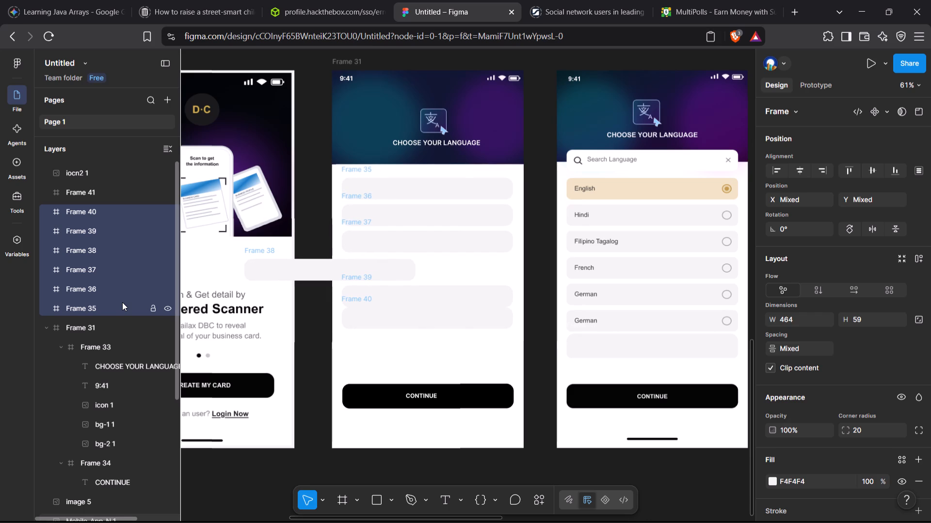
pyautogui.press('Right')
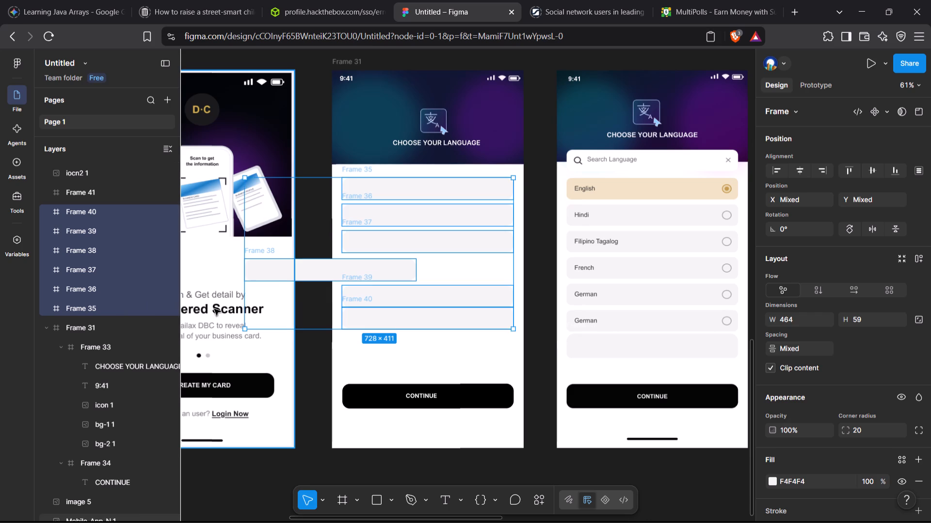
# Shift Frame 38 horizontally into line with the other rows on Frame 31, at X 2709.
pyautogui.click(356, 278)
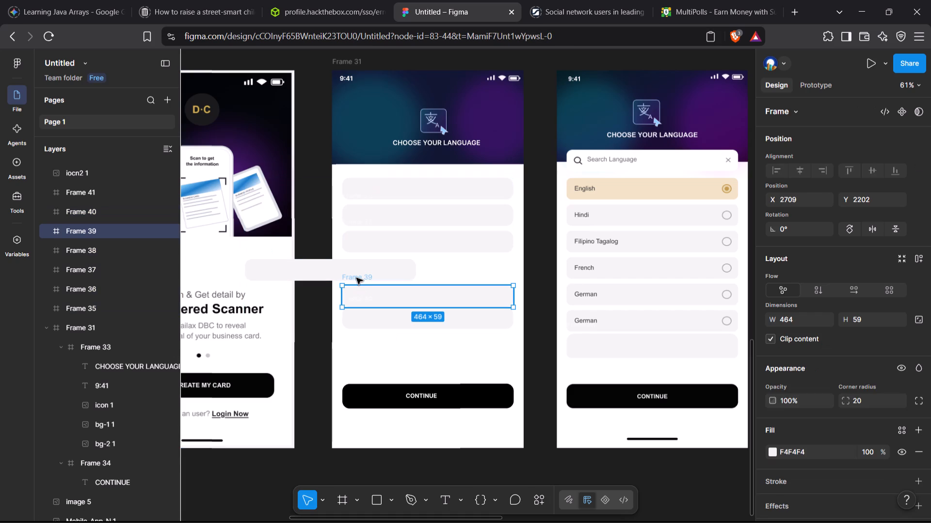
pyautogui.click(358, 273)
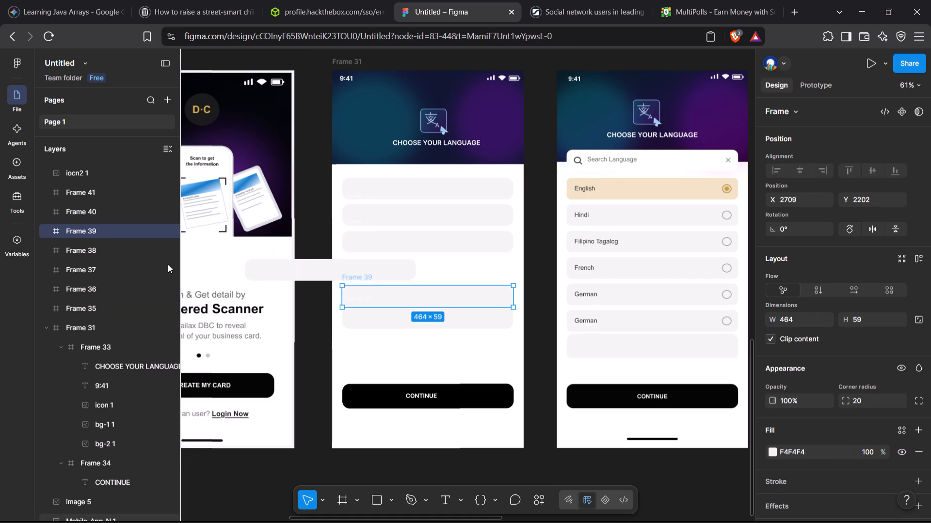
pyautogui.click(118, 250)
pyautogui.press('Right')
pyautogui.press('Right')
pyautogui.press('Right')
pyautogui.press('Right')
pyautogui.press('Right')
pyautogui.press('Right')
pyautogui.press('Right')
pyautogui.press('Right')
pyautogui.press('Right')
pyautogui.press('Right')
pyautogui.press('Right')
pyautogui.press('Right')
pyautogui.press('Right')
pyautogui.press('Right')
pyautogui.press('Right')
pyautogui.press('Right')
pyautogui.press('Right')
pyautogui.press('Right')
pyautogui.press('Right')
pyautogui.press('Right')
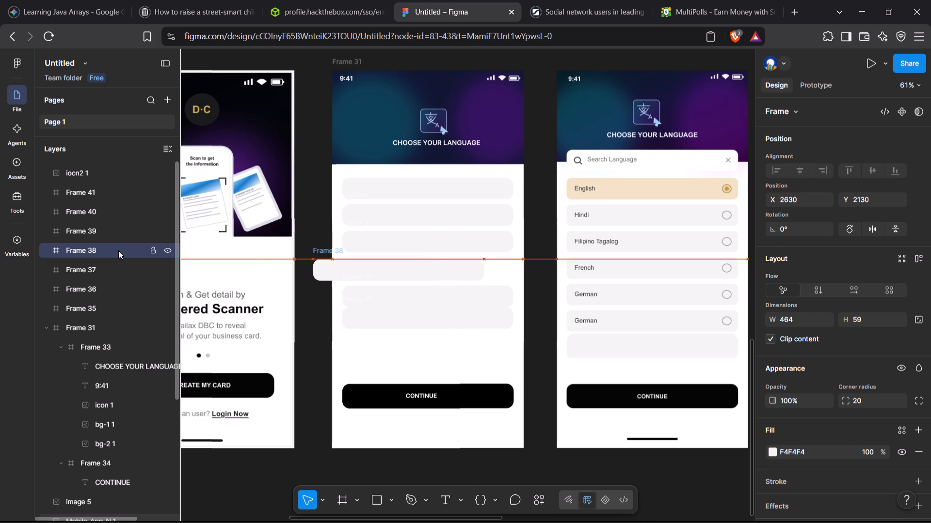
pyautogui.press('Right')
pyautogui.press('Right')
pyautogui.press('Right')
pyautogui.press('Right')
pyautogui.press('Right')
pyautogui.press('Right')
pyautogui.press('Right')
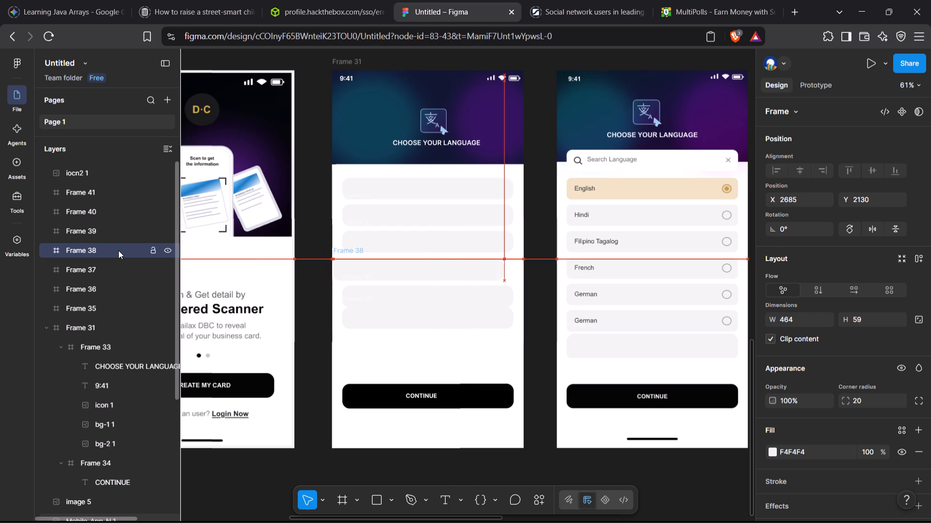
pyautogui.press('Right')
pyautogui.press('Right')
pyautogui.press('Right')
pyautogui.press('Right')
pyautogui.press('Right')
pyautogui.press('Right')
pyautogui.press('Right')
pyautogui.press('Right')
pyautogui.press('Right')
pyautogui.press('Right')
pyautogui.press('Right')
pyautogui.press('Right')
pyautogui.press('Right')
pyautogui.press('Right')
pyautogui.press('Right')
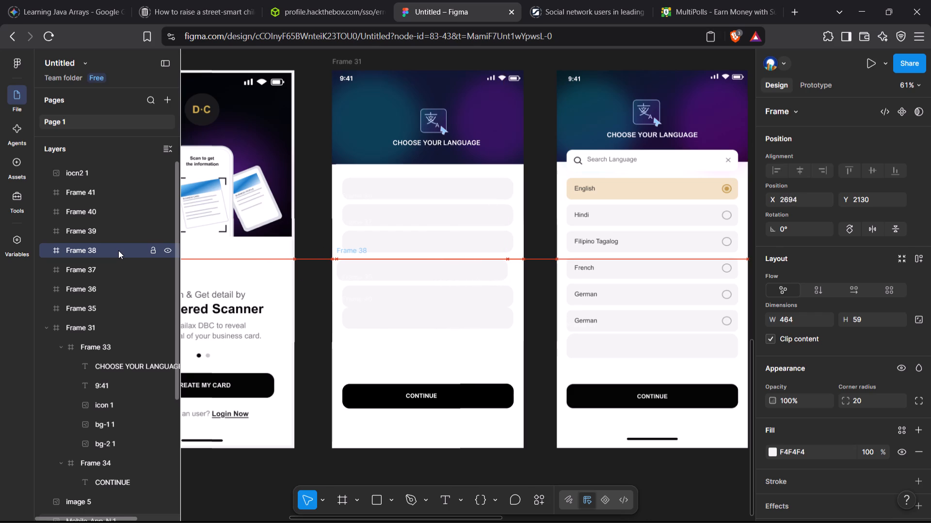
pyautogui.press('Right')
pyautogui.press('Right')
pyautogui.press('Right')
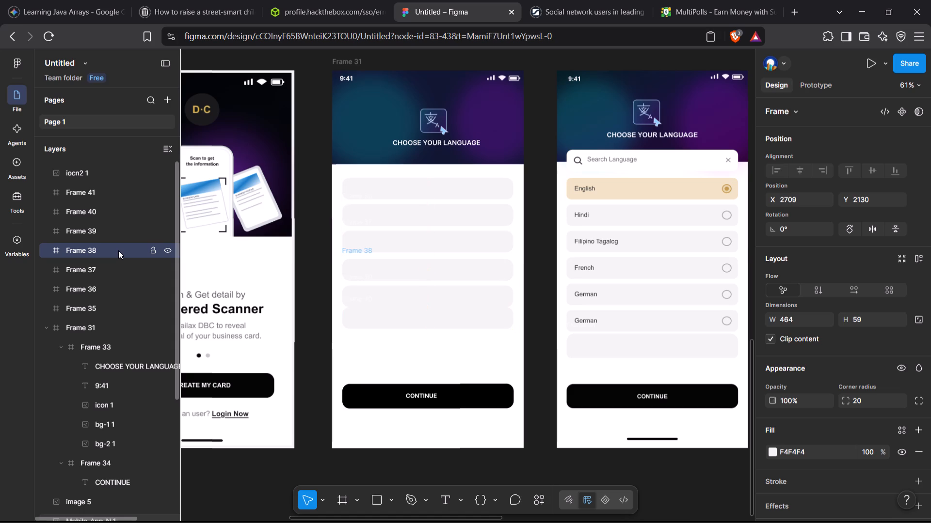
# Reposition Frame 38 at X 2710, Y 2125 and Frame 39 at X 2710, Y 2197, spacing both rows 13 apart.
pyautogui.click(389, 316)
pyautogui.click(414, 272)
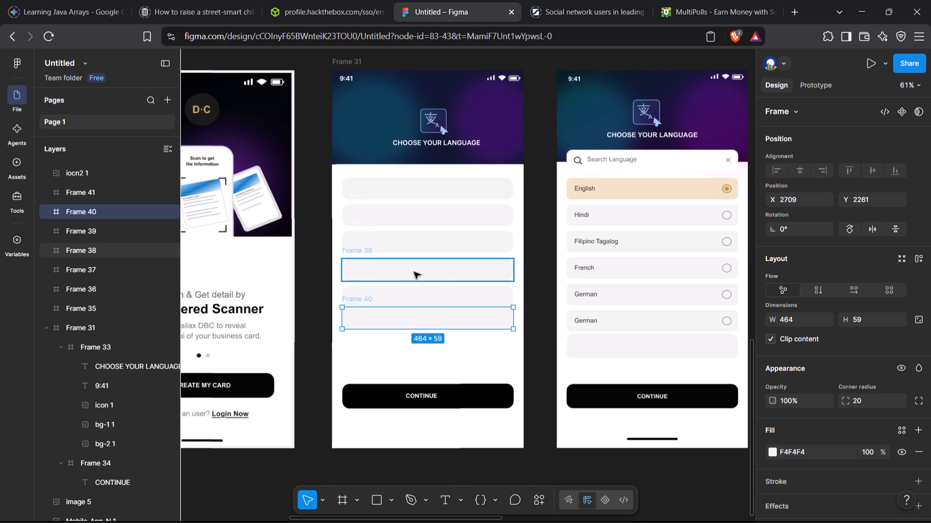
pyautogui.click(414, 272)
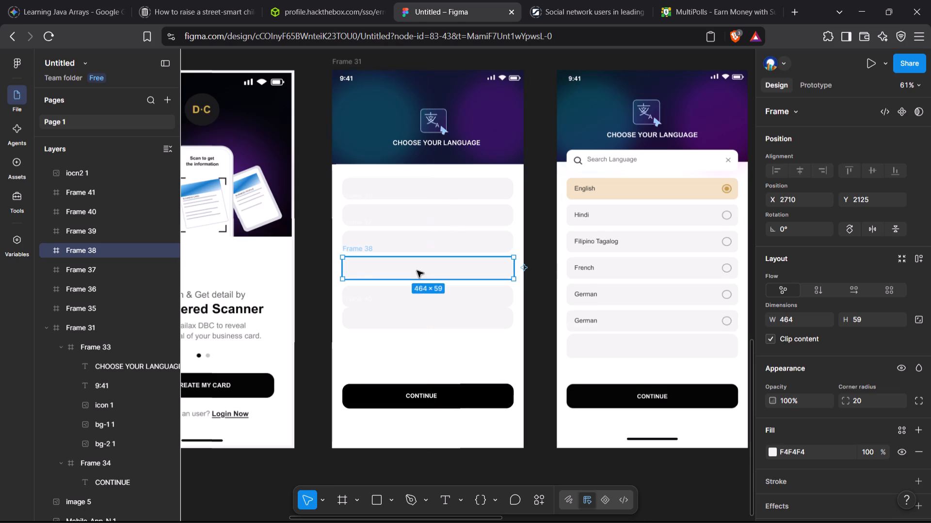
pyautogui.click(439, 299)
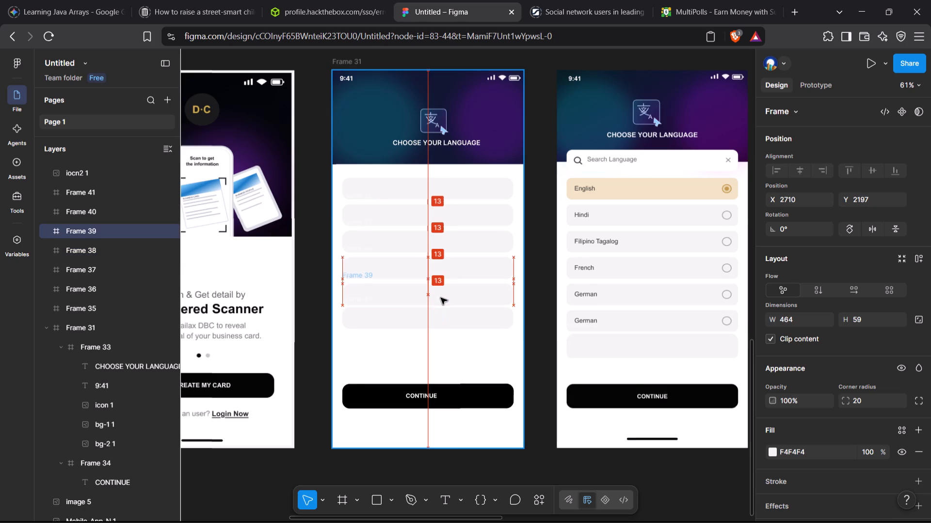
# Move Frame 40 below Frame 39 to X 2710, Y 2269, matching the 13 spacing of the rows above.
pyautogui.click(437, 327)
pyautogui.click(437, 327)
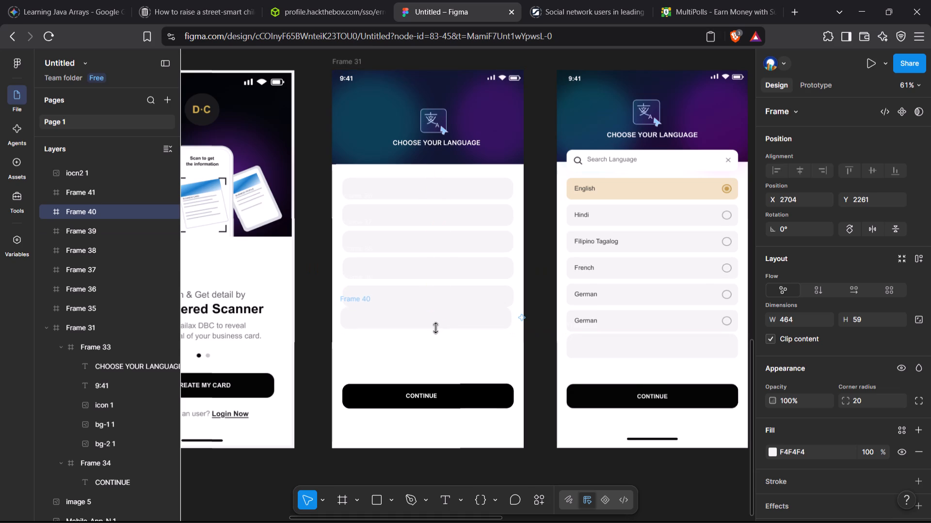
pyautogui.click(446, 313)
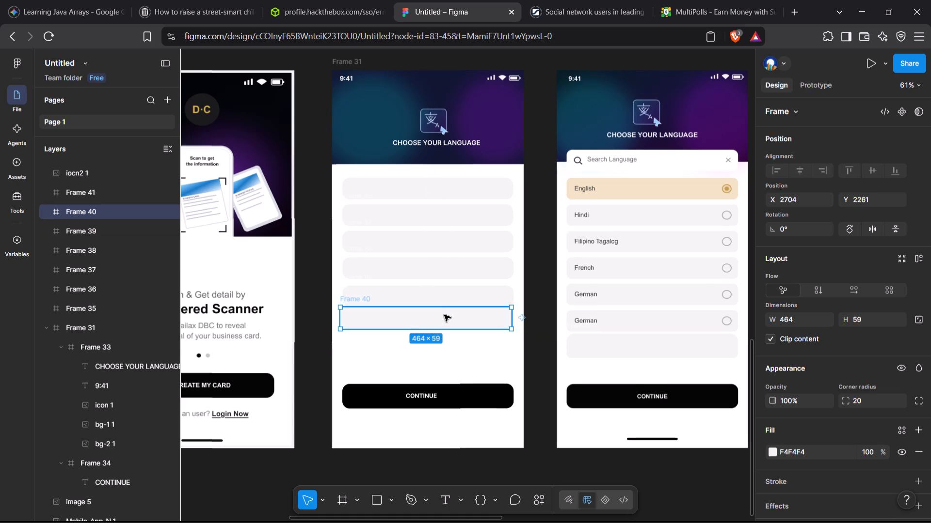
pyautogui.moveTo(444, 315); pyautogui.dragTo(444, 327)
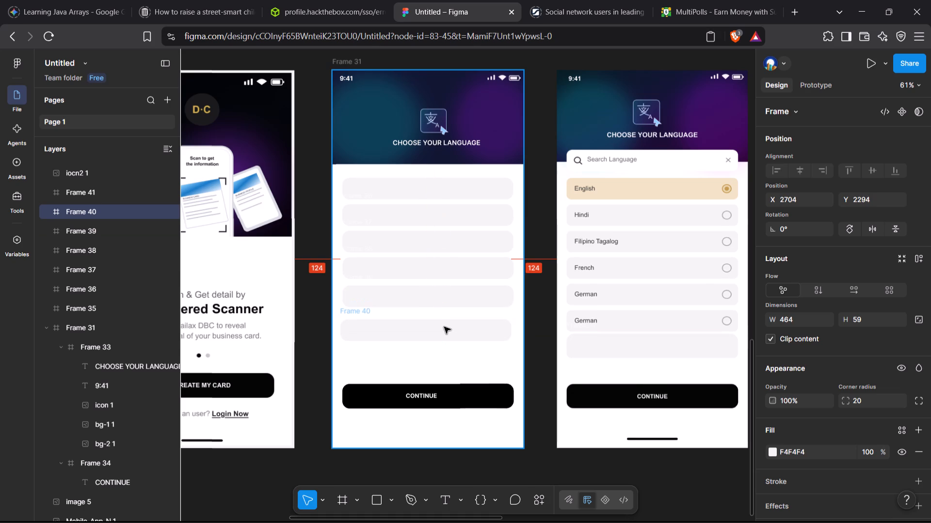
pyautogui.moveTo(444, 327); pyautogui.dragTo(444, 320)
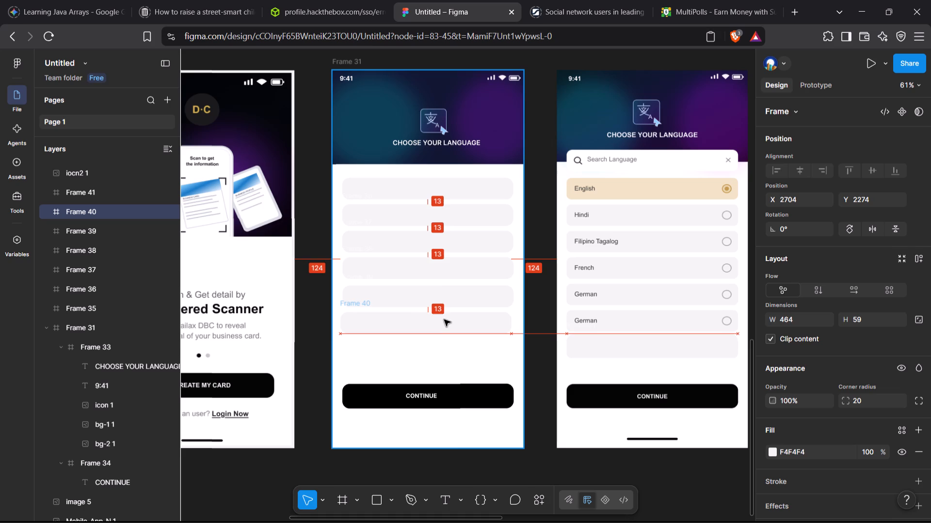
pyautogui.moveTo(444, 320); pyautogui.dragTo(444, 320)
pyautogui.click(442, 303)
pyautogui.click(442, 303)
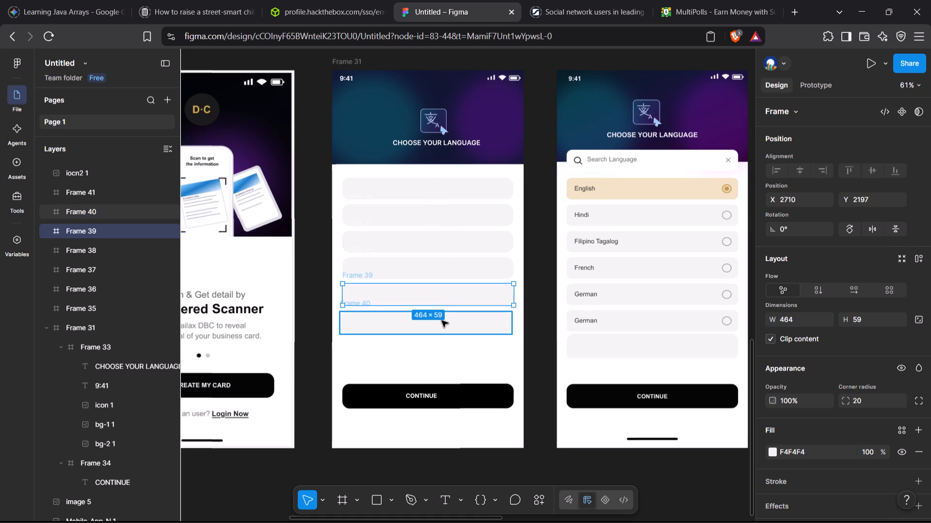
pyautogui.click(442, 321)
pyautogui.click(442, 321)
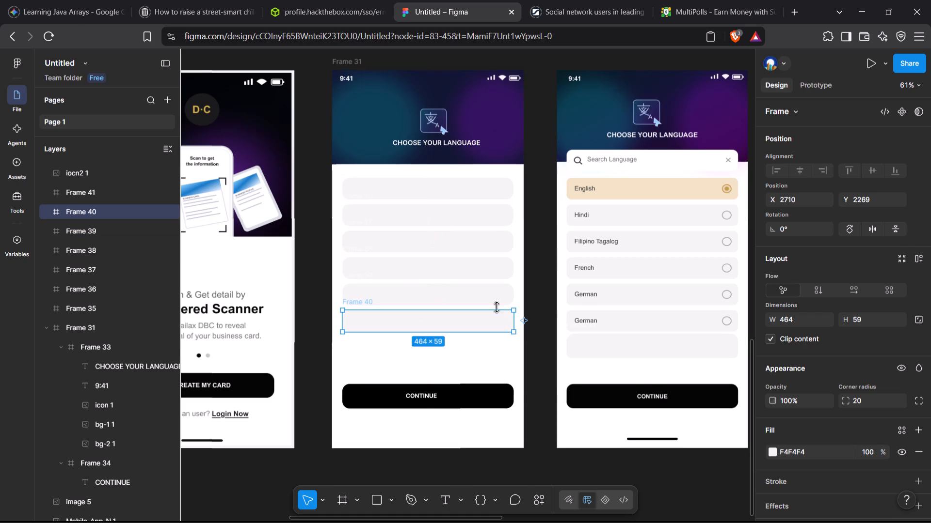
pyautogui.click(534, 292)
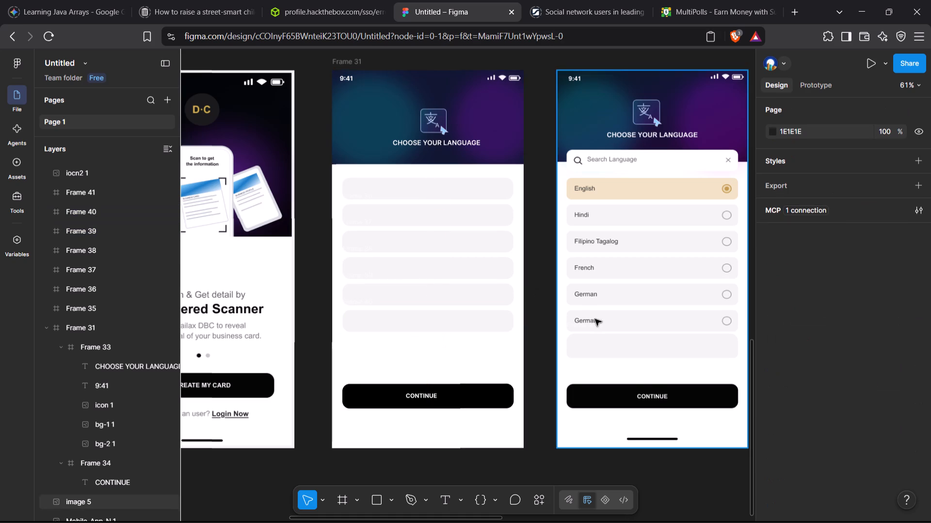
# Move Frame 41 off the reference's last German row onto Frame 31, at X 2709, Y 2335.
pyautogui.click(647, 344)
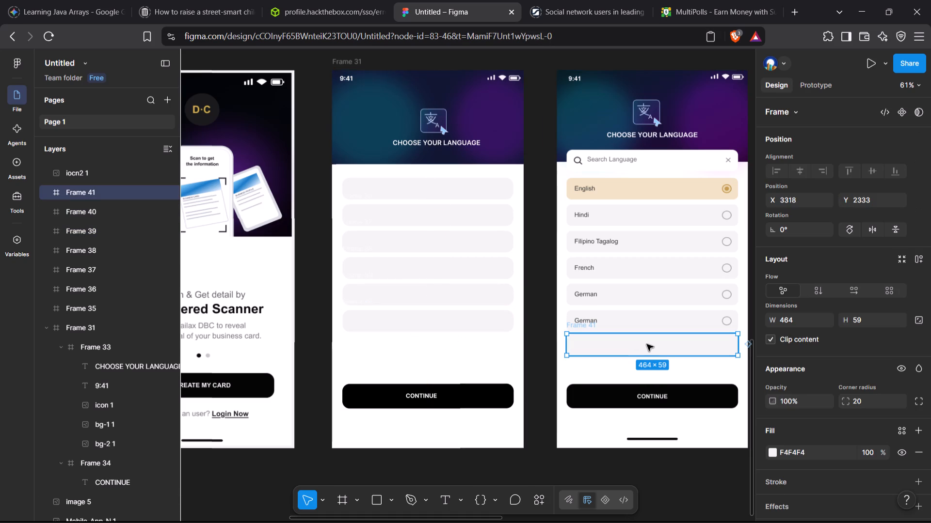
pyautogui.press('Left')
pyautogui.press('Left')
pyautogui.press('Left')
pyautogui.press('Left')
pyautogui.press('Left')
pyautogui.press('Left')
pyautogui.press('Left')
pyautogui.press('Left')
pyautogui.press('Left')
pyautogui.press('Left')
pyautogui.press('Left')
pyautogui.press('Left')
pyautogui.press('Left')
pyautogui.press('Left')
pyautogui.press('Left')
pyautogui.press('Left')
pyautogui.press('Left')
pyautogui.press('Left')
pyautogui.press('Left')
pyautogui.press('Left')
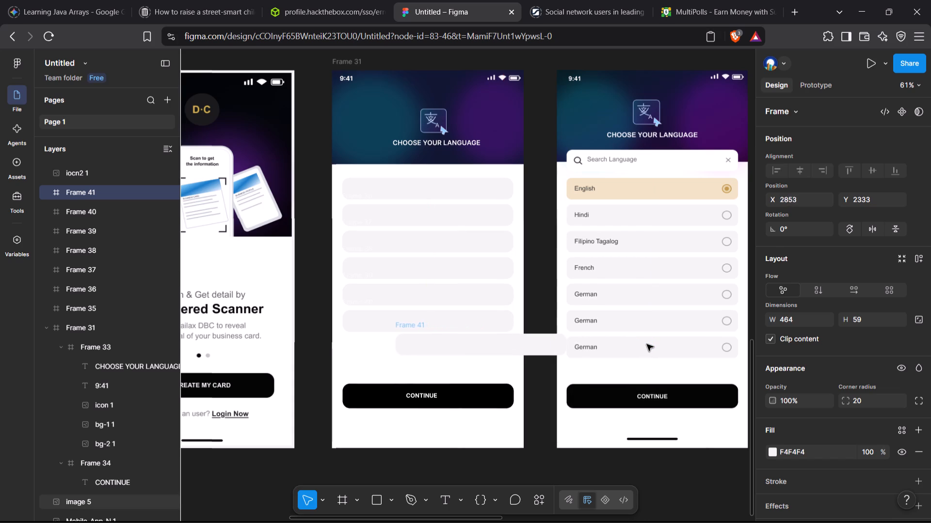
pyautogui.press('Down')
pyautogui.press('Down')
pyautogui.press('Left')
pyautogui.press('Left')
pyautogui.press('Left')
pyautogui.press('Left')
pyautogui.press('Left')
pyautogui.press('Left')
pyautogui.press('Left')
pyautogui.press('Left')
pyautogui.press('Left')
pyautogui.press('Left')
pyautogui.press('Left')
pyautogui.press('Left')
pyautogui.press('Left')
pyautogui.press('Left')
pyautogui.press('Left')
pyautogui.press('Left')
pyautogui.press('Left')
pyautogui.press('Left')
pyautogui.press('Left')
pyautogui.press('Left')
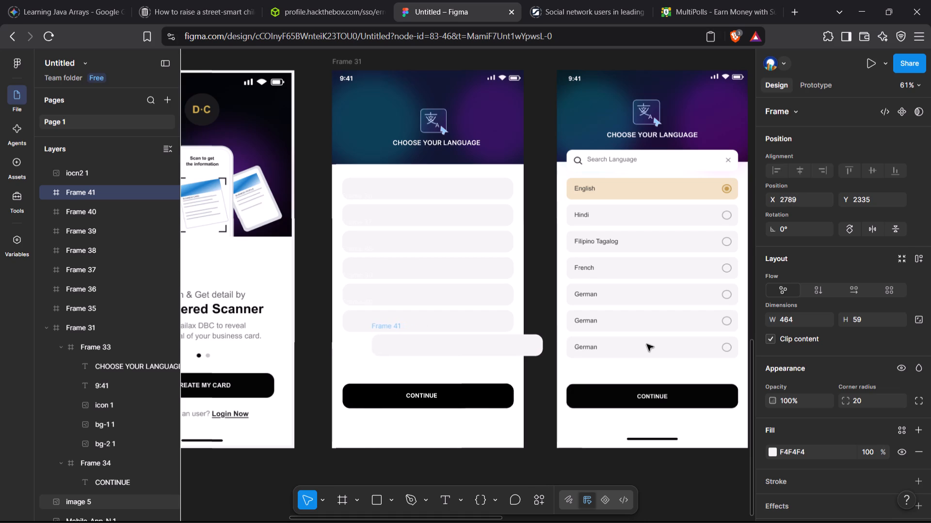
pyautogui.press('Left')
pyautogui.press('Left')
pyautogui.press('Left')
pyautogui.press('Left')
pyautogui.press('Left')
pyautogui.press('Left')
pyautogui.press('Left')
pyautogui.press('Left')
pyautogui.press('Left')
pyautogui.press('Left')
pyautogui.press('Left')
pyautogui.press('Left')
pyautogui.press('Left')
pyautogui.press('Left')
pyautogui.press('Left')
pyautogui.press('Left')
pyautogui.press('Left')
pyautogui.press('Left')
pyautogui.press('Left')
pyautogui.press('Left')
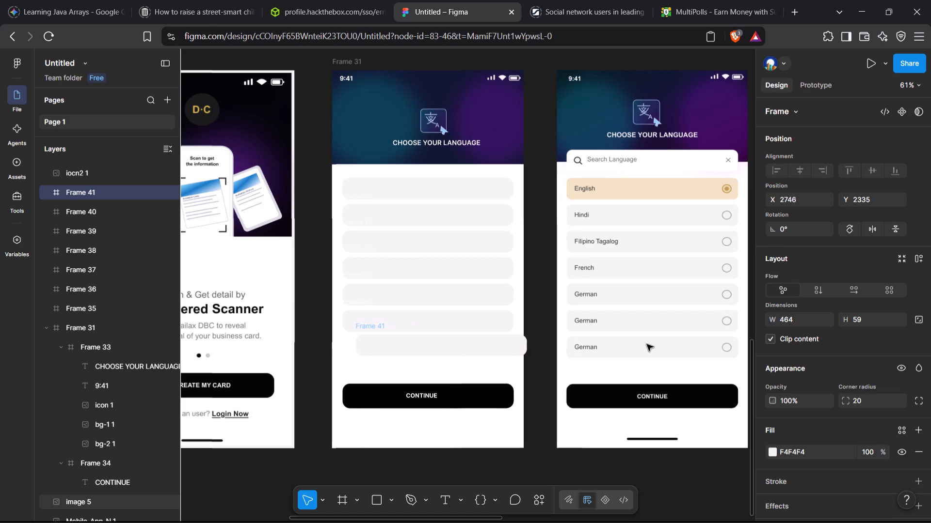
pyautogui.press('Left')
pyautogui.press('Left')
pyautogui.press('Left')
pyautogui.press('Left')
pyautogui.press('Left')
pyautogui.press('Left')
pyautogui.press('Left')
pyautogui.press('Left')
pyautogui.press('Left')
pyautogui.press('Left')
pyautogui.press('Left')
pyautogui.press('Left')
pyautogui.press('Left')
pyautogui.press('Left')
pyautogui.press('Left')
pyautogui.press('Left')
pyautogui.press('Left')
pyautogui.press('Left')
pyautogui.press('Right')
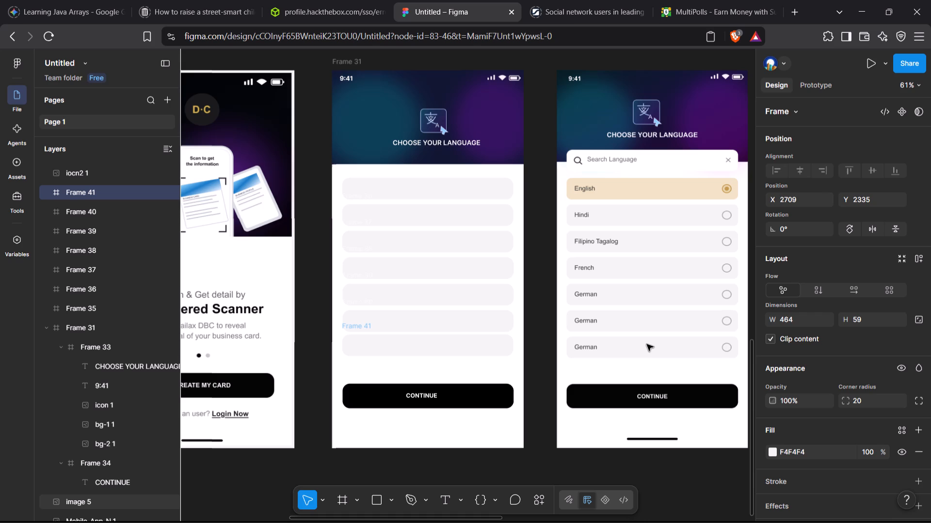
# Fill Frame 35, the first row on Frame 31, with the beige sampled from the reference's English row.
pyautogui.click(494, 188)
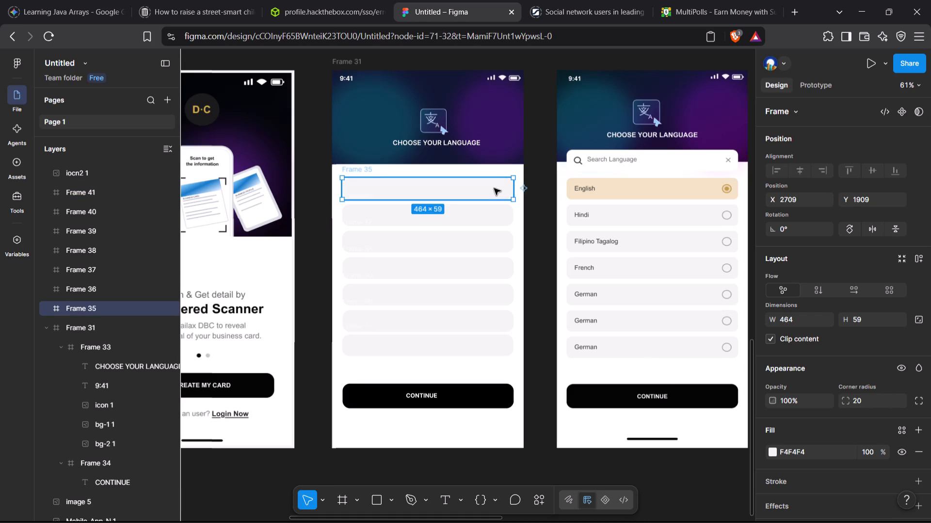
pyautogui.click(773, 454)
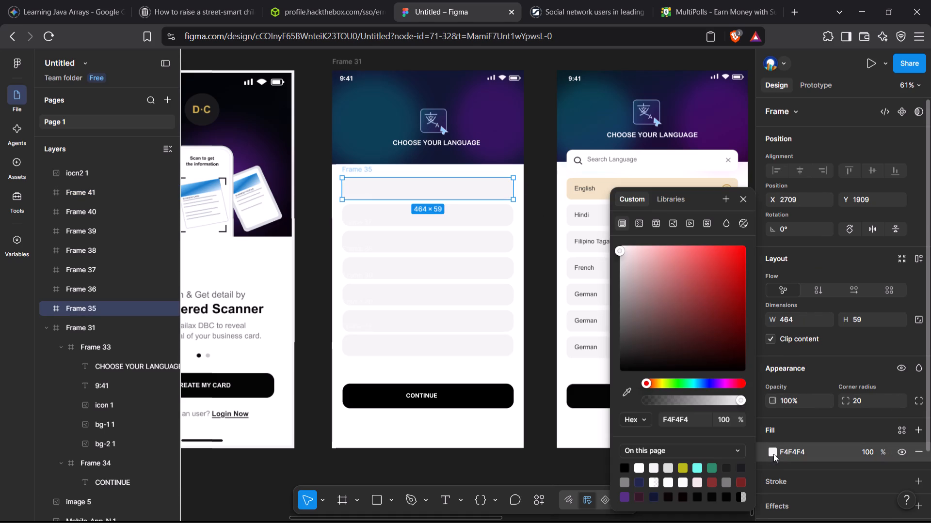
pyautogui.click(626, 396)
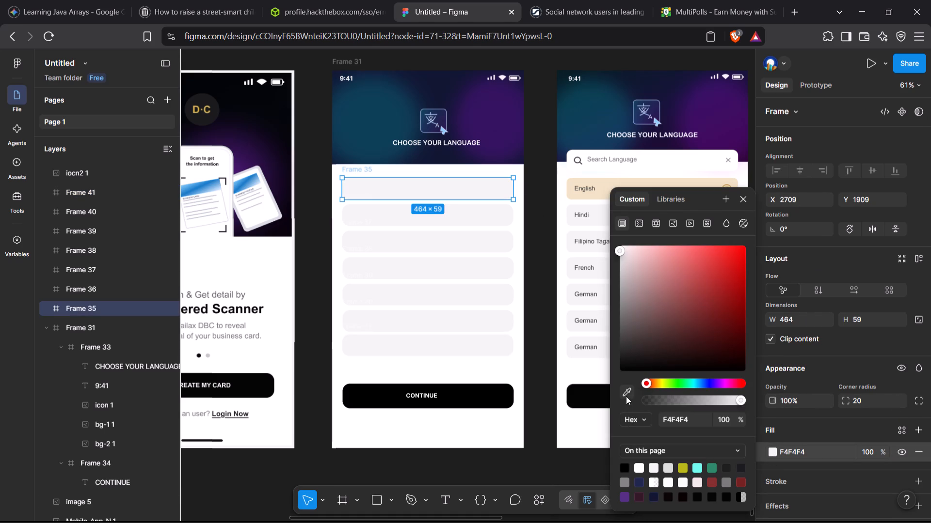
pyautogui.click(608, 186)
pyautogui.click(533, 244)
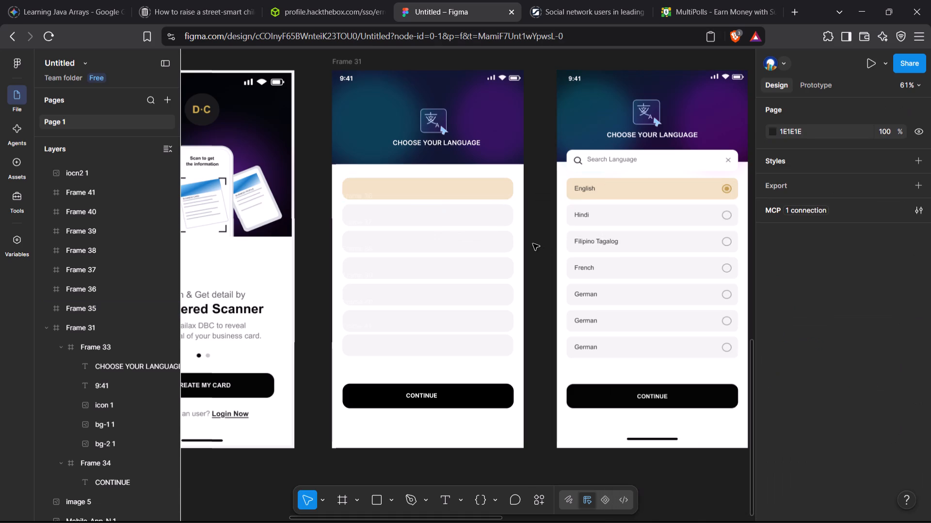
# Lower Frame 41 to Y 2341 for a 13 gap below Frame 40, and realign it horizontally with the rows above.
pyautogui.click(480, 345)
pyautogui.click(480, 345)
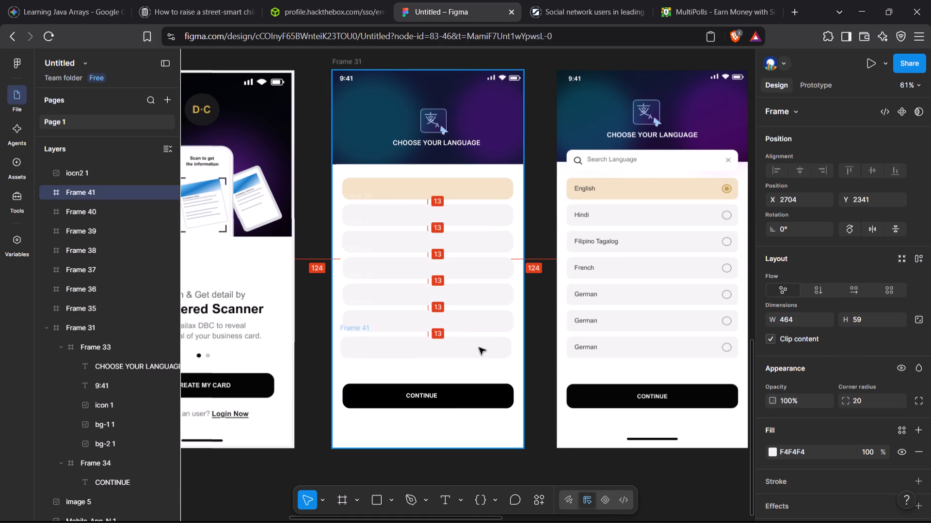
pyautogui.click(536, 337)
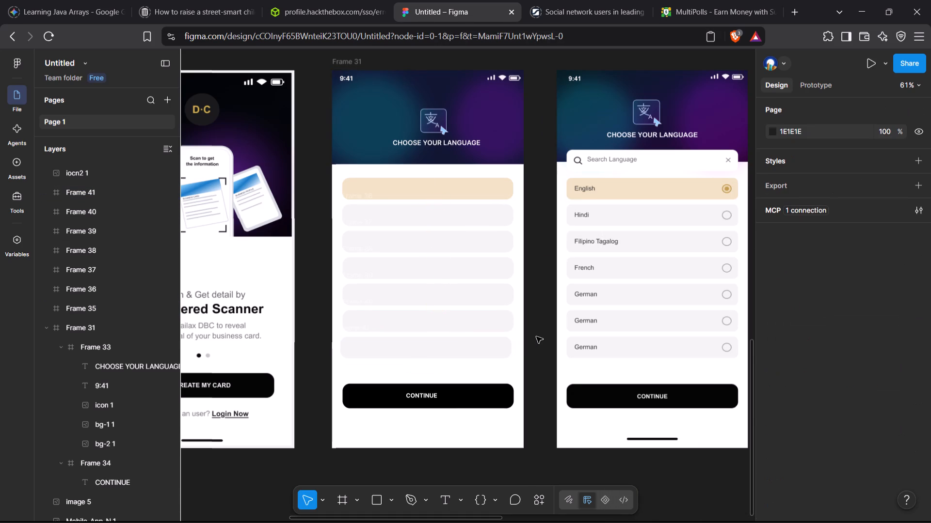
pyautogui.click(461, 350)
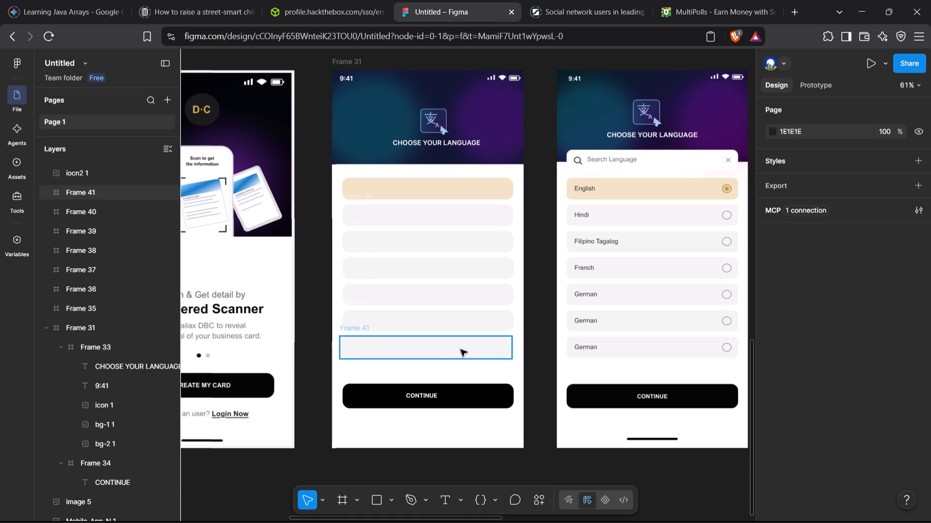
pyautogui.press('Right')
pyautogui.press('Right')
pyautogui.press('Right')
pyautogui.press('Right')
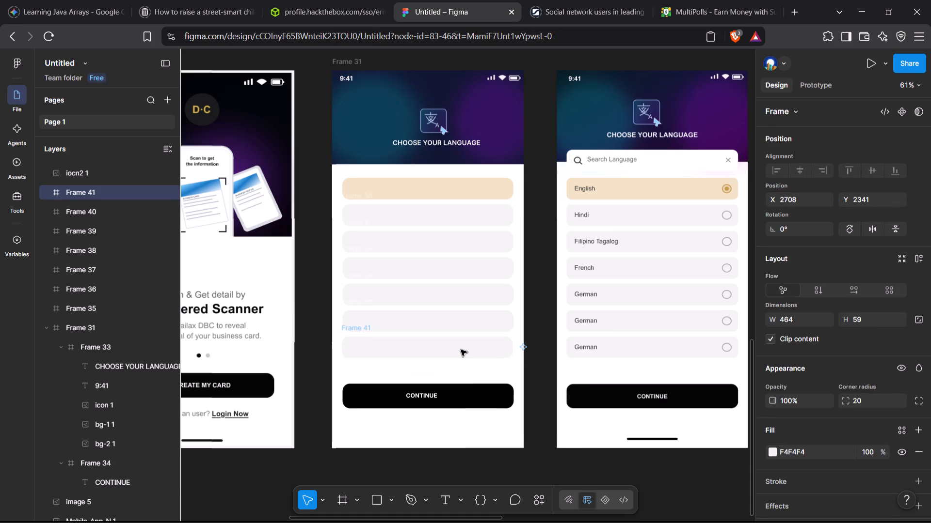
pyautogui.press('Right')
pyautogui.click(536, 350)
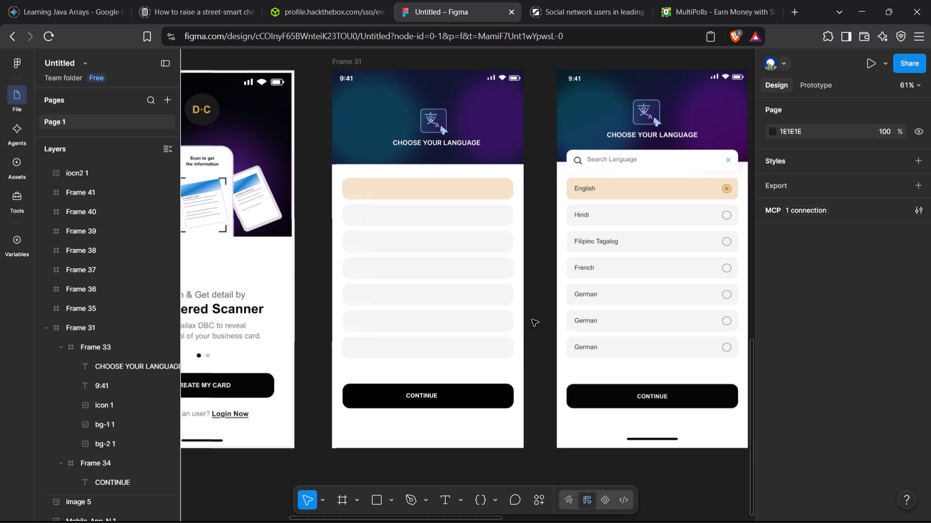
# Duplicate Frame 36, the grey row below the beige one, and place the copy above the beige row at X 2709, Y 1842.
pyautogui.click(494, 329)
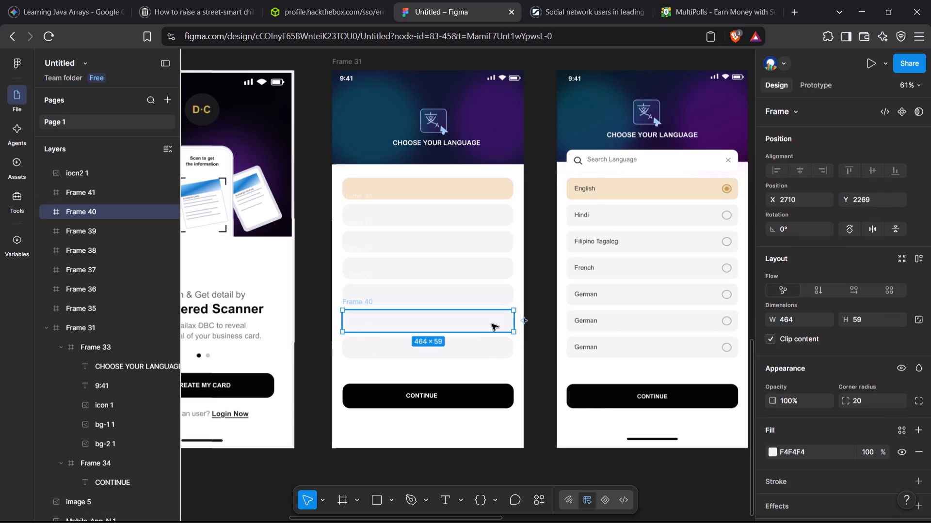
pyautogui.click(474, 199)
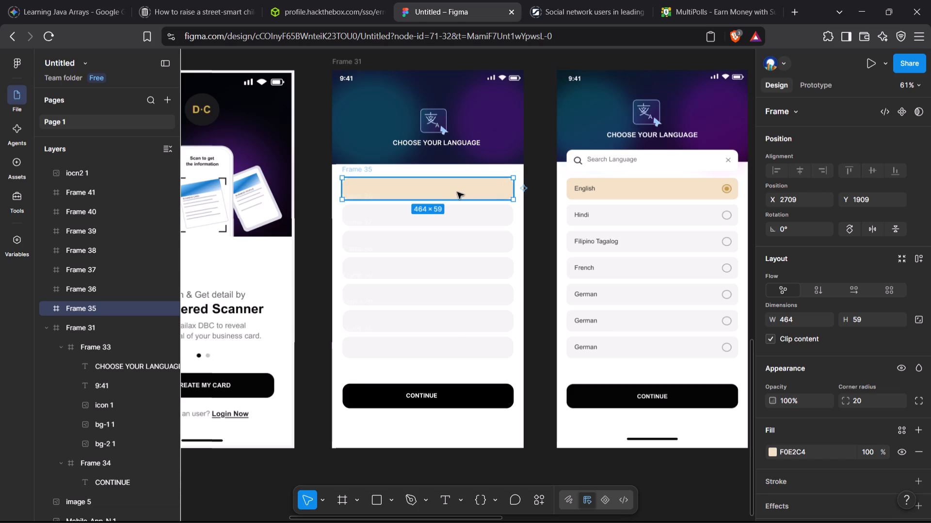
pyautogui.click(449, 216)
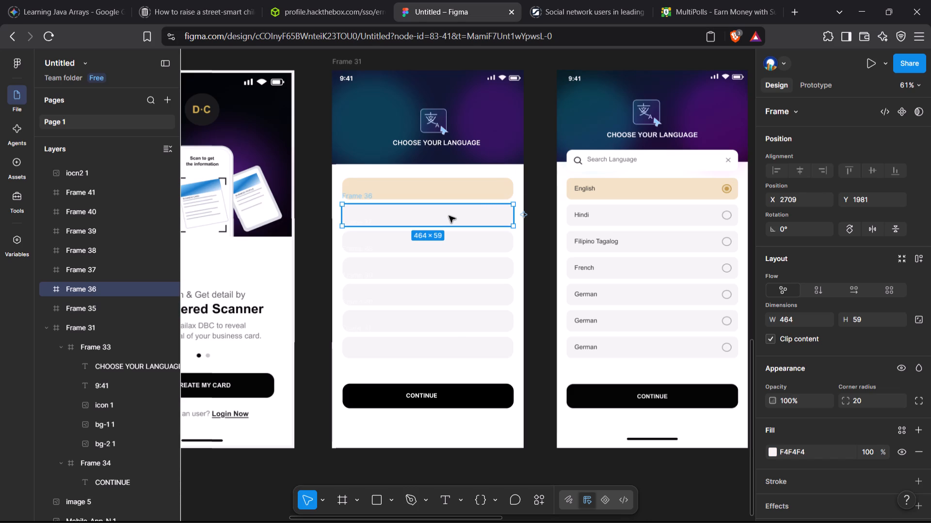
pyautogui.keyDown('alt'); pyautogui.keyDown('shift'); pyautogui.moveTo(449, 216); pyautogui.dragTo(445, 175); pyautogui.keyUp('shift'); pyautogui.keyUp('alt')
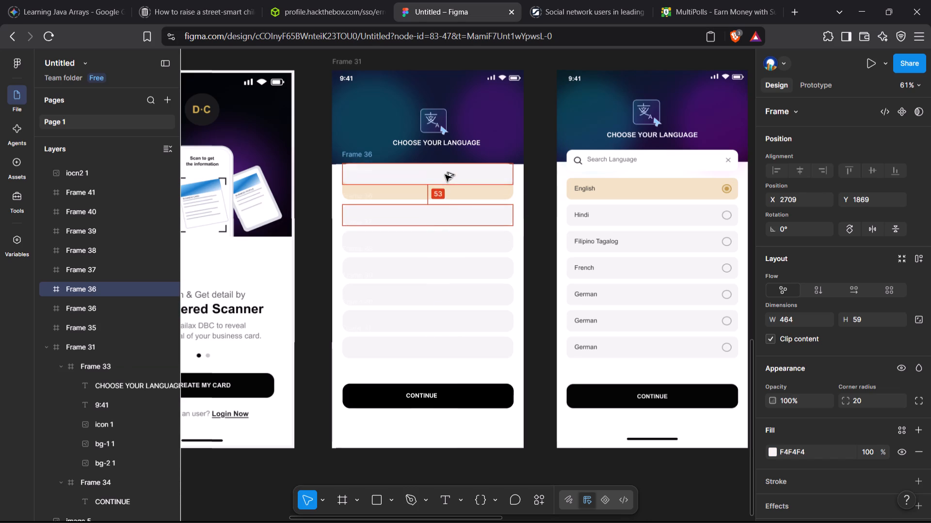
pyautogui.keyDown('alt'); pyautogui.keyDown('shift'); pyautogui.moveTo(445, 175); pyautogui.dragTo(446, 165); pyautogui.keyUp('shift'); pyautogui.keyUp('alt')
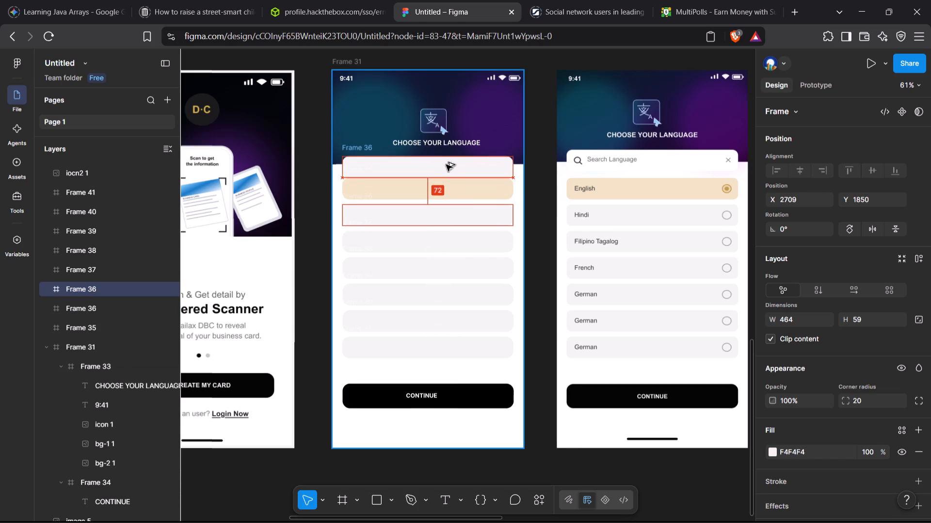
pyautogui.keyDown('alt'); pyautogui.keyDown('shift'); pyautogui.moveTo(446, 165); pyautogui.dragTo(446, 165); pyautogui.keyUp('shift'); pyautogui.keyUp('alt')
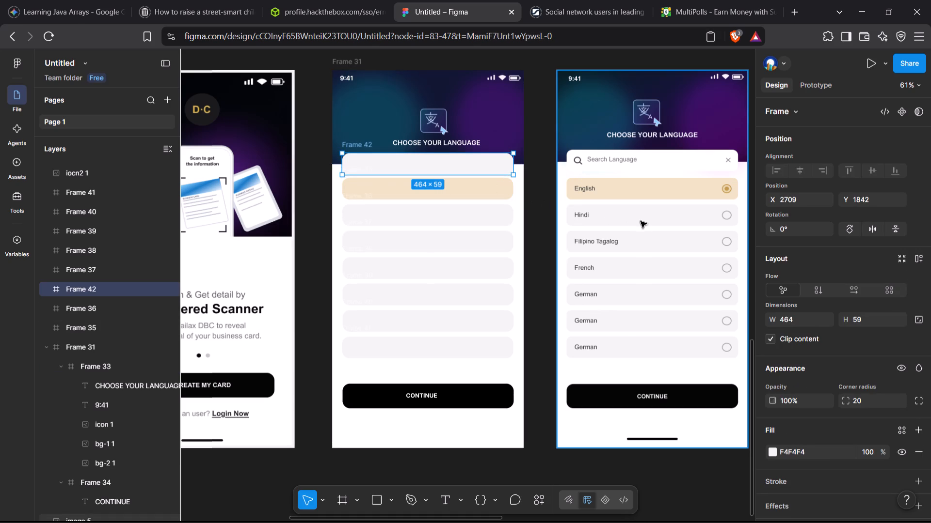
pyautogui.click(498, 164)
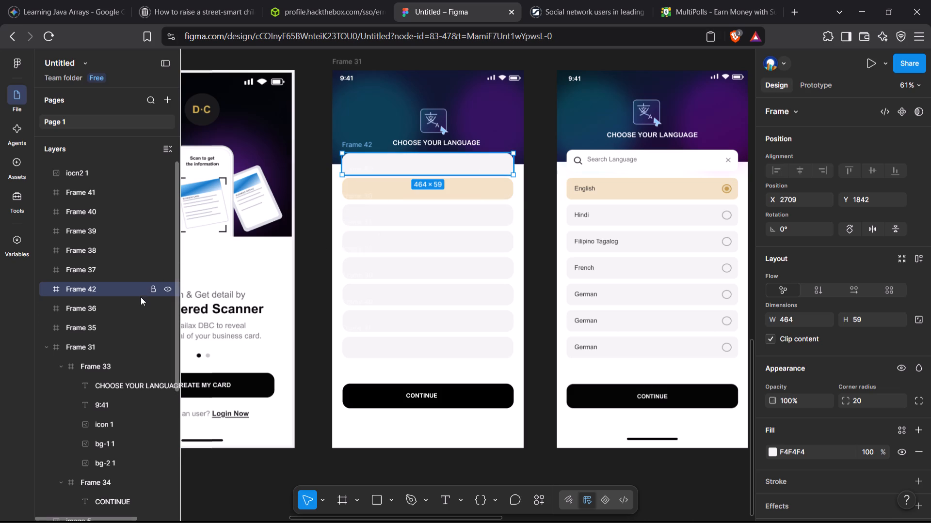
# Select all grey rows, Frames 36 to 41 plus the new Frame 42, and shift them down together by 2.
pyautogui.keyDown('shift'); pyautogui.click(123, 292); pyautogui.keyUp('shift')
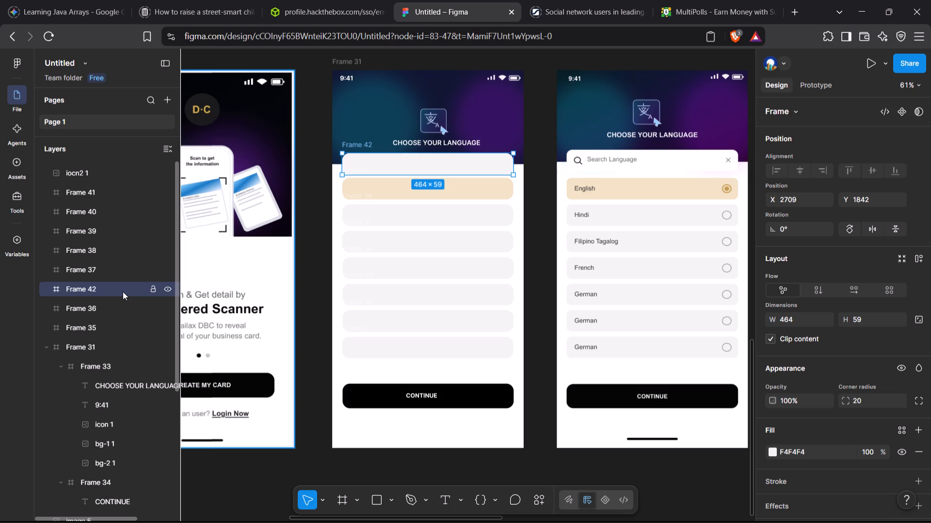
pyautogui.keyDown('ctrl'); pyautogui.keyDown('shift'); pyautogui.click(95, 191); pyautogui.keyUp('shift'); pyautogui.keyUp('ctrl')
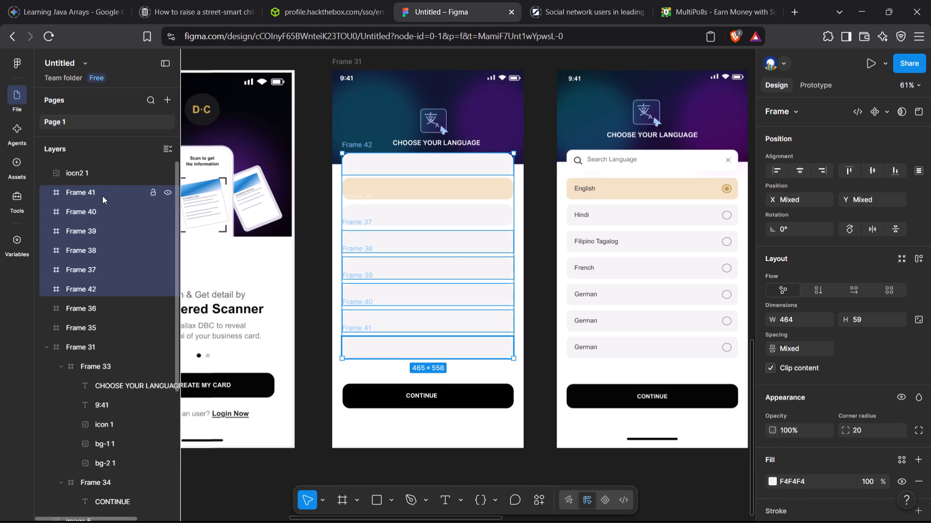
pyautogui.keyDown('shift'); pyautogui.click(104, 194); pyautogui.keyUp('shift')
pyautogui.click(104, 194)
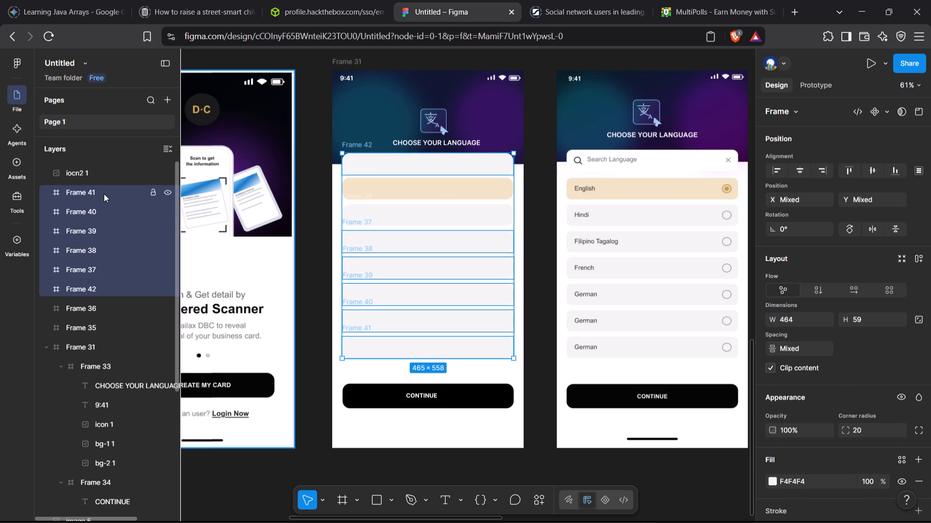
pyautogui.keyDown('ctrl'); pyautogui.keyDown('shift'); pyautogui.click(104, 194); pyautogui.keyUp('shift'); pyautogui.keyUp('ctrl')
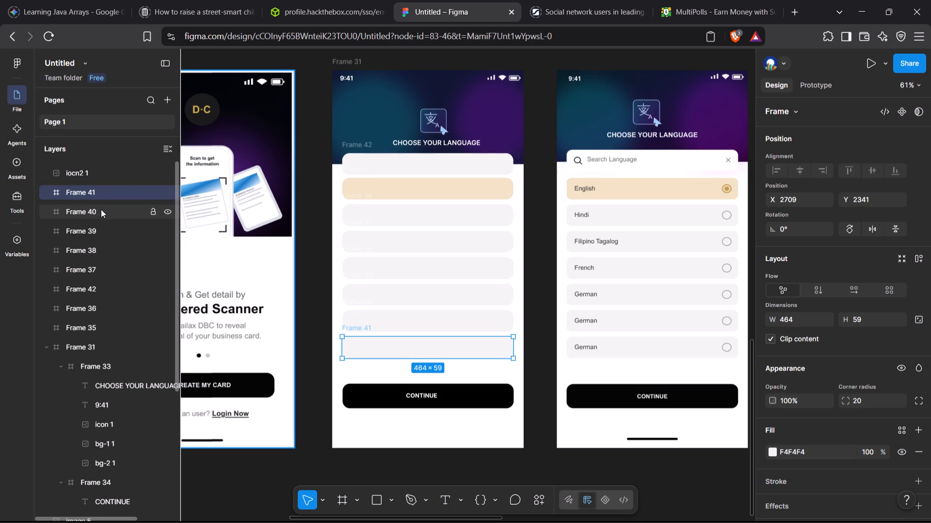
pyautogui.click(101, 209)
pyautogui.click(101, 229)
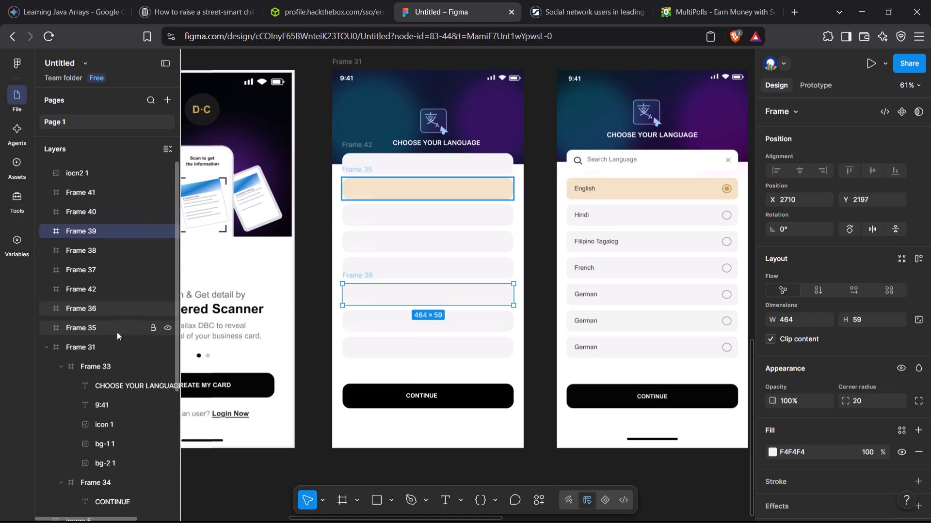
pyautogui.click(117, 333)
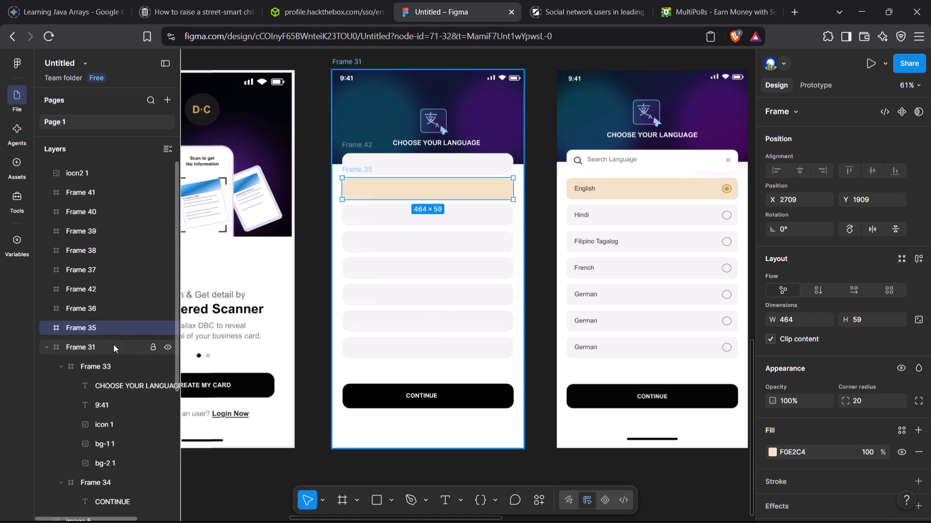
pyautogui.keyDown('ctrl'); pyautogui.keyDown('shift'); pyautogui.click(125, 307); pyautogui.keyUp('shift'); pyautogui.keyUp('ctrl')
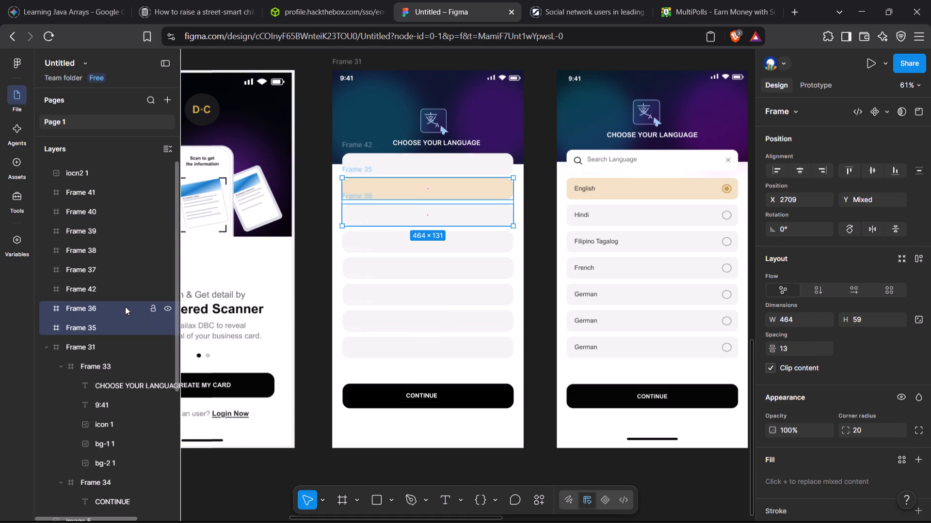
pyautogui.click(118, 317)
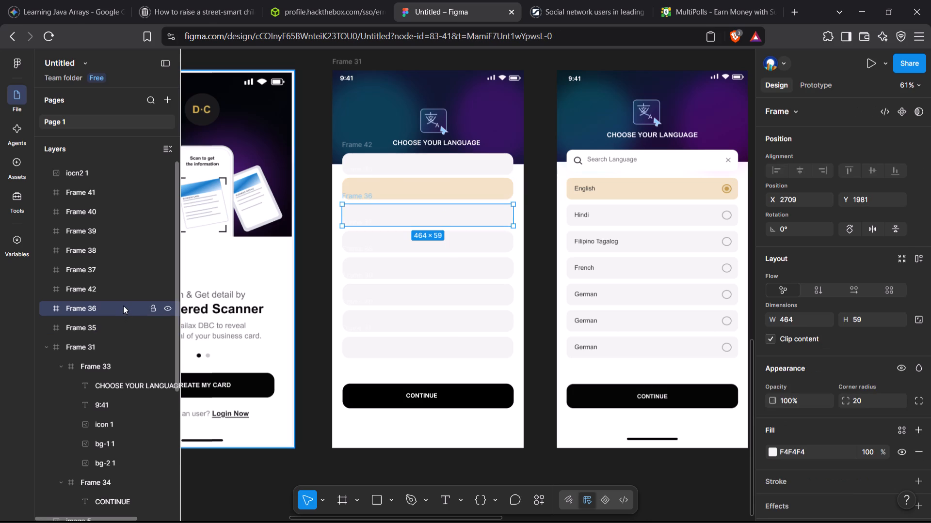
pyautogui.keyDown('ctrl'); pyautogui.keyDown('shift'); pyautogui.click(116, 195); pyautogui.keyUp('shift'); pyautogui.keyUp('ctrl')
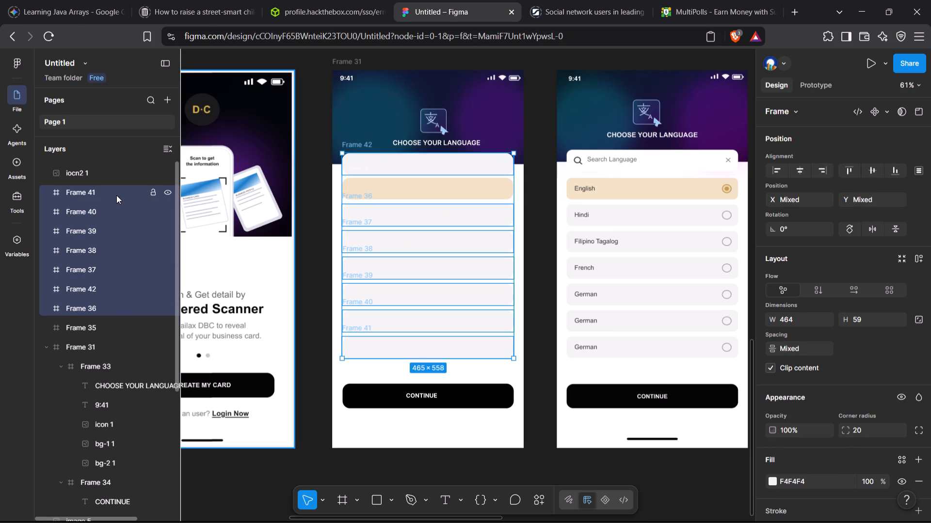
pyautogui.press('Down')
pyautogui.press('Down')
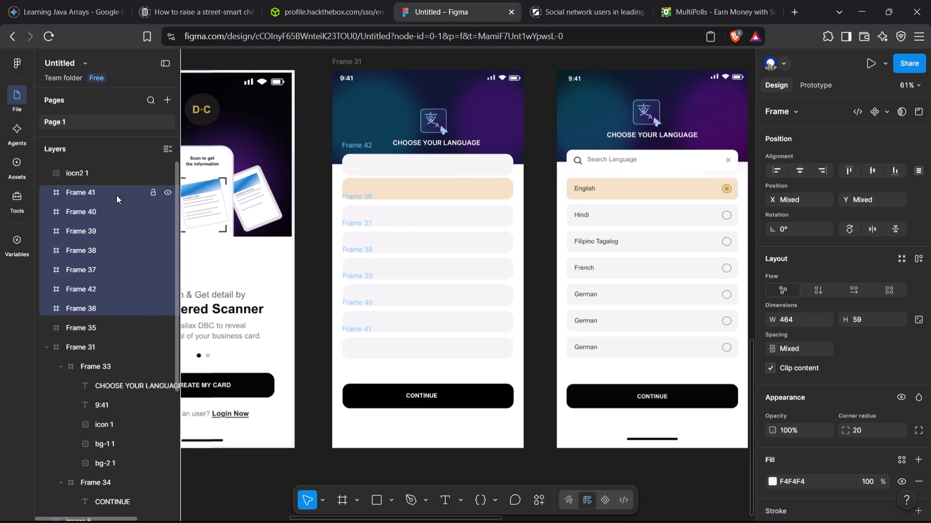
# Raise Frame 42, the grey bar overlapping the header, to Y 1840 and deselect it.
pyautogui.click(433, 164)
pyautogui.click(433, 164)
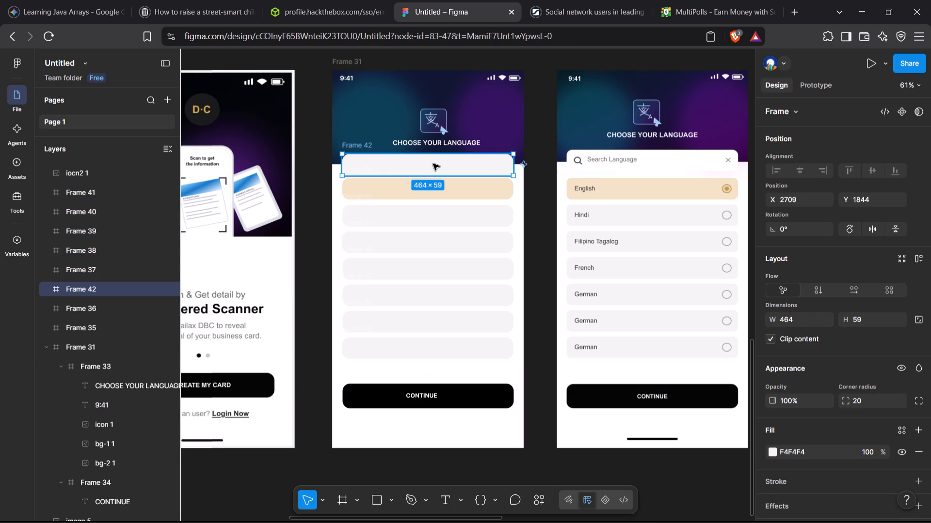
pyautogui.click(433, 164)
pyautogui.press('Up')
pyautogui.press('Up')
pyautogui.press('Up')
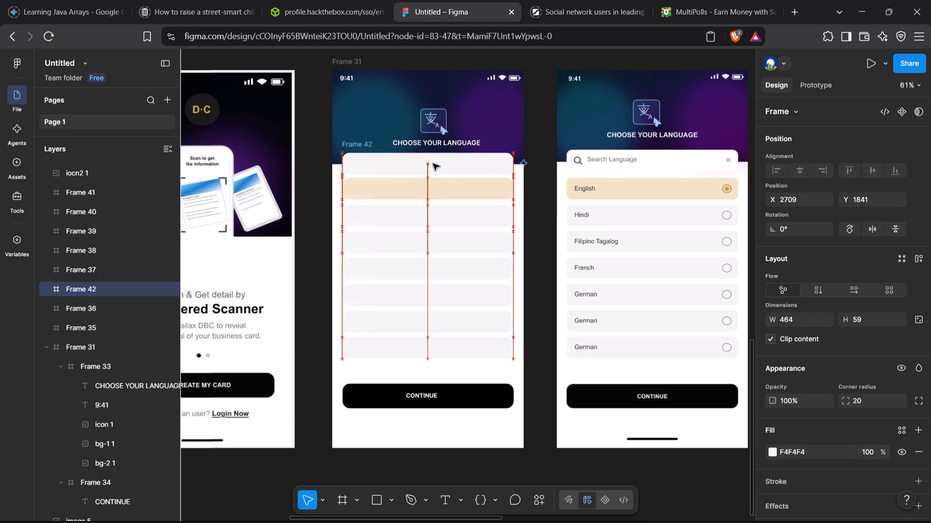
pyautogui.press('Up')
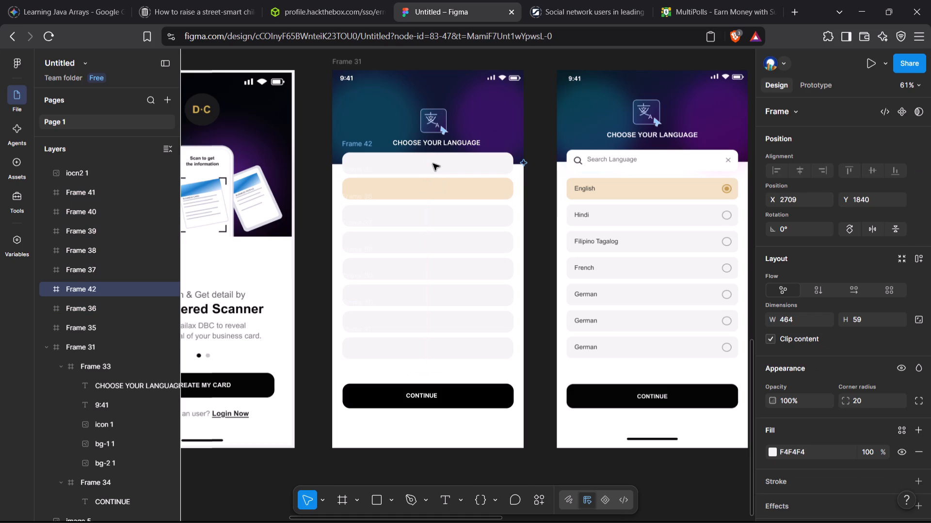
pyautogui.click(544, 192)
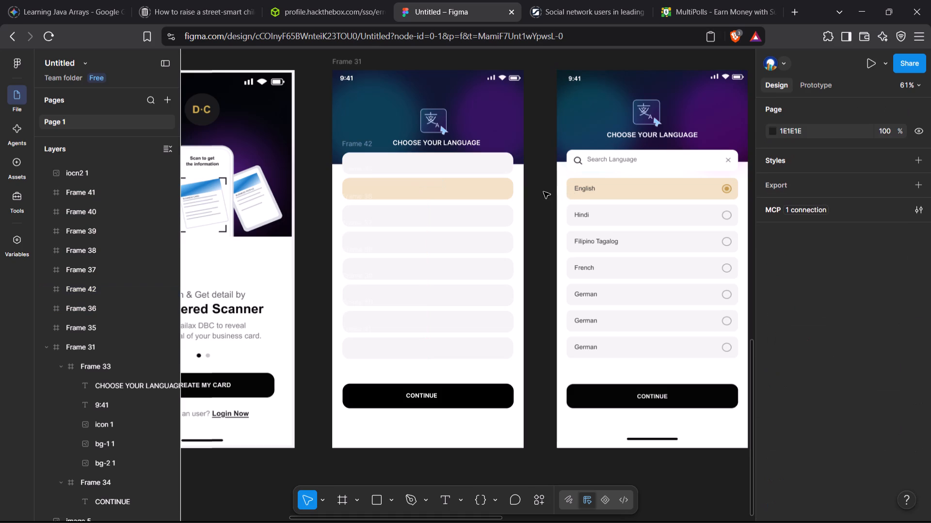
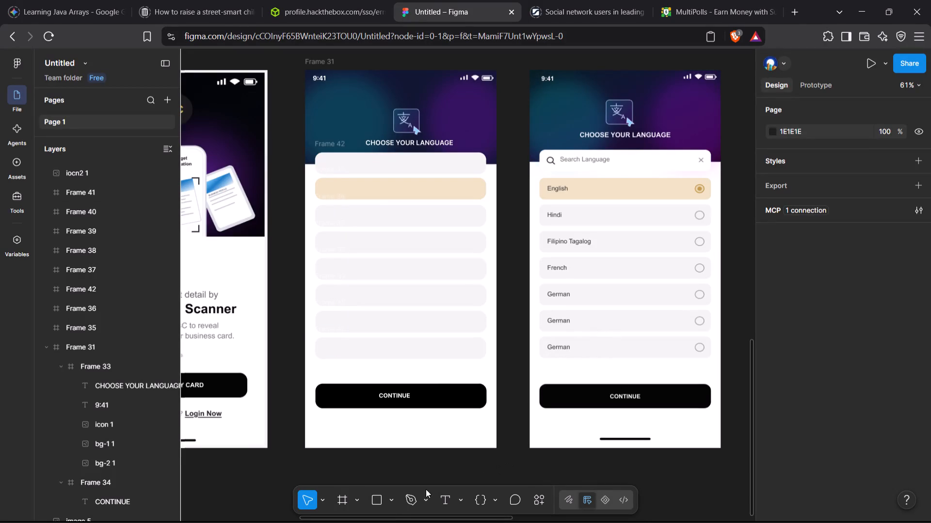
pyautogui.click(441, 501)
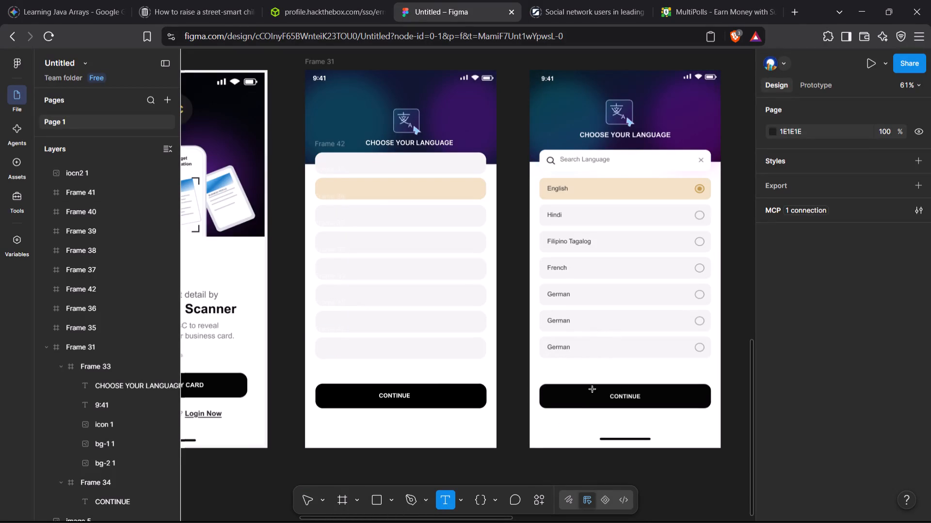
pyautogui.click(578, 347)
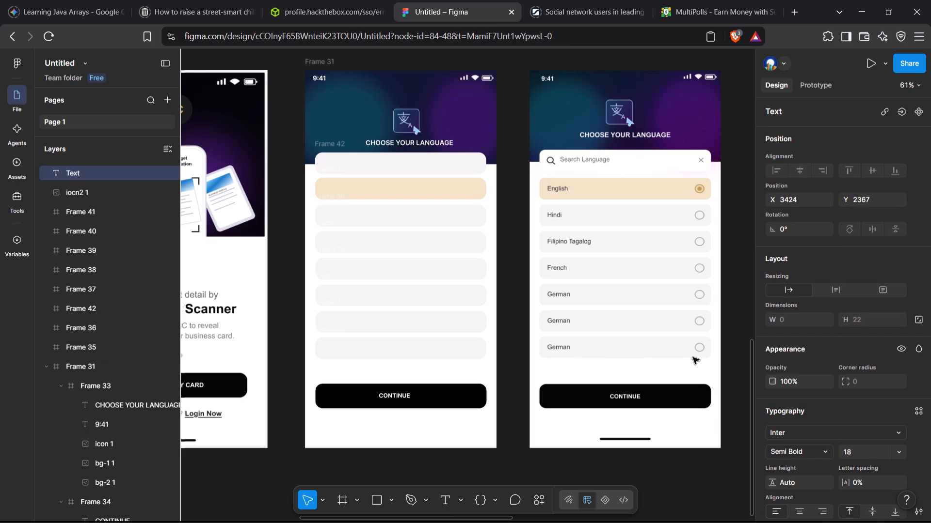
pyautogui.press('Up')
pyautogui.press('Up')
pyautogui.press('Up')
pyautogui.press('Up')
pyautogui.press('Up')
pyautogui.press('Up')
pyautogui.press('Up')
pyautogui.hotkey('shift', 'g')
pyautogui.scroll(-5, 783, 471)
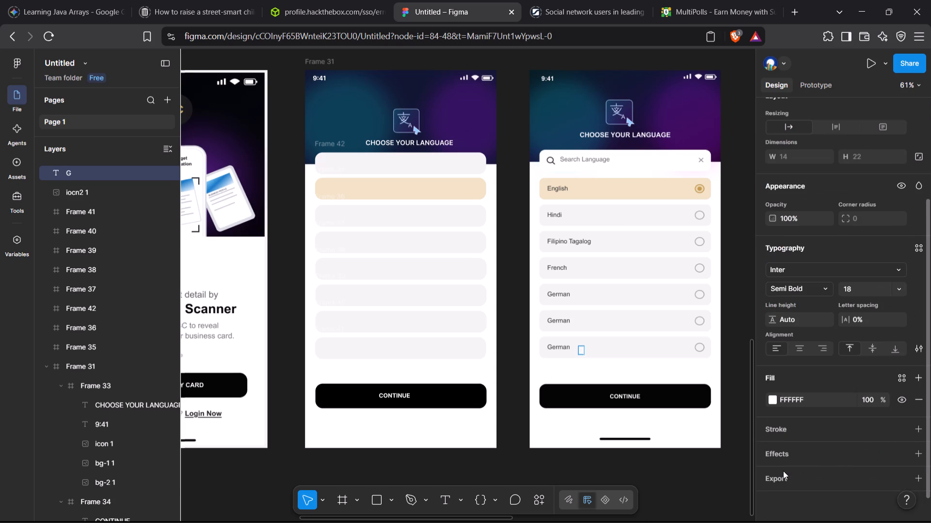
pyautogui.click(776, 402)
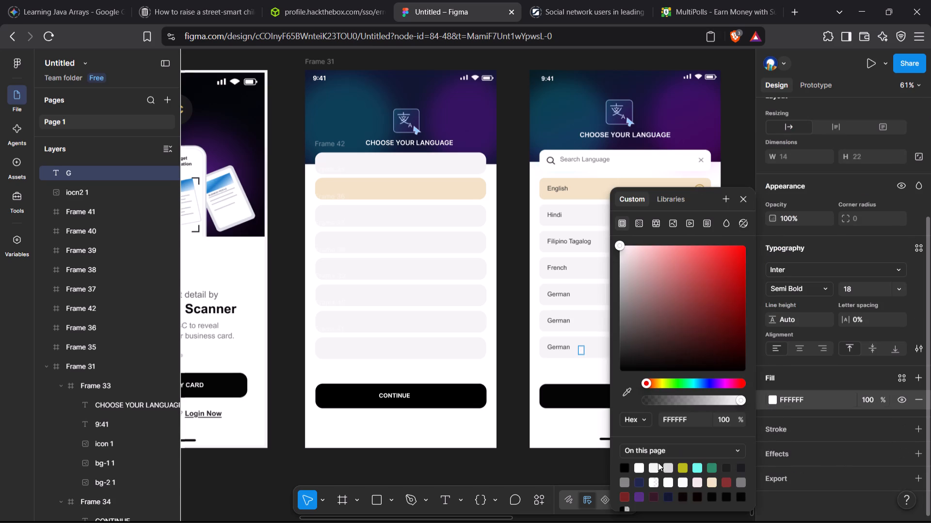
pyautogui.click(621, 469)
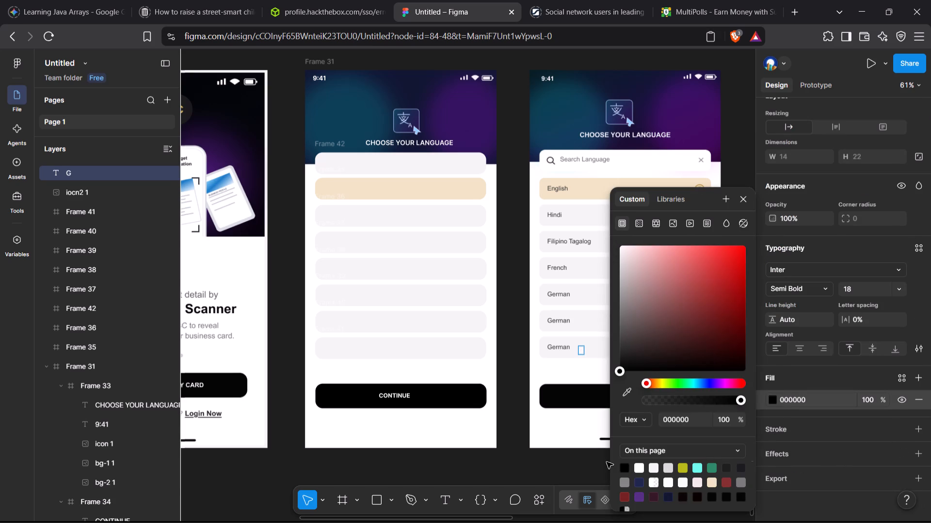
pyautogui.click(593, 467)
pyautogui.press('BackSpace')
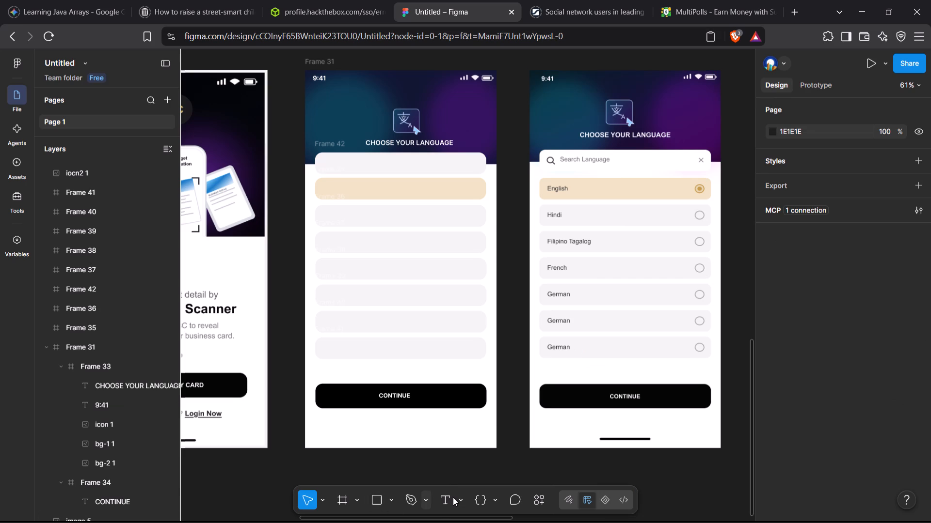
# Add the text label "German" near the start of Frame 41, the lowest grey row on the recreated screen.
pyautogui.click(453, 497)
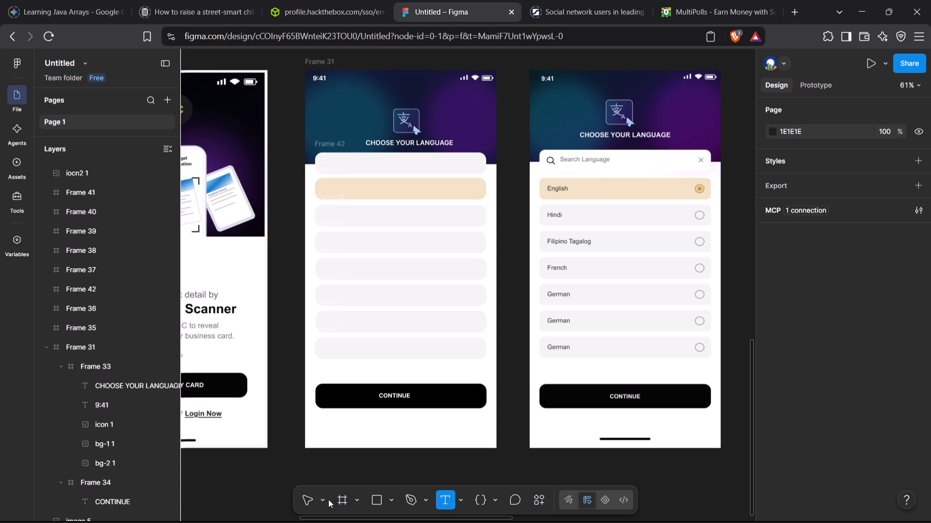
pyautogui.click(442, 495)
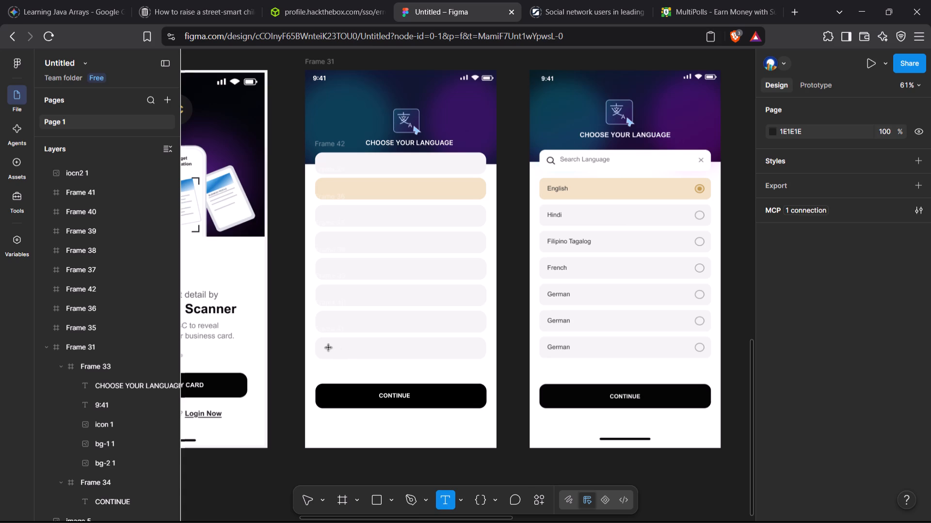
pyautogui.click(329, 348)
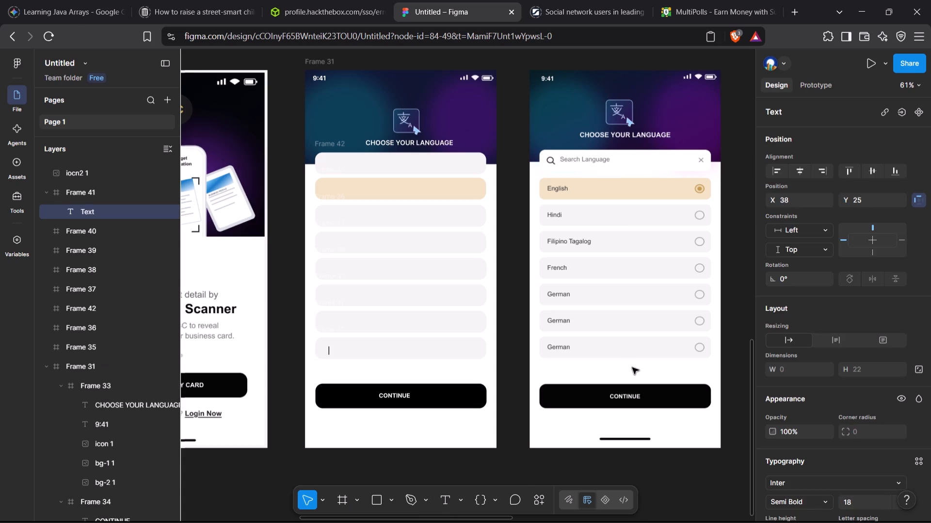
pyautogui.hotkey('shift', 'g')
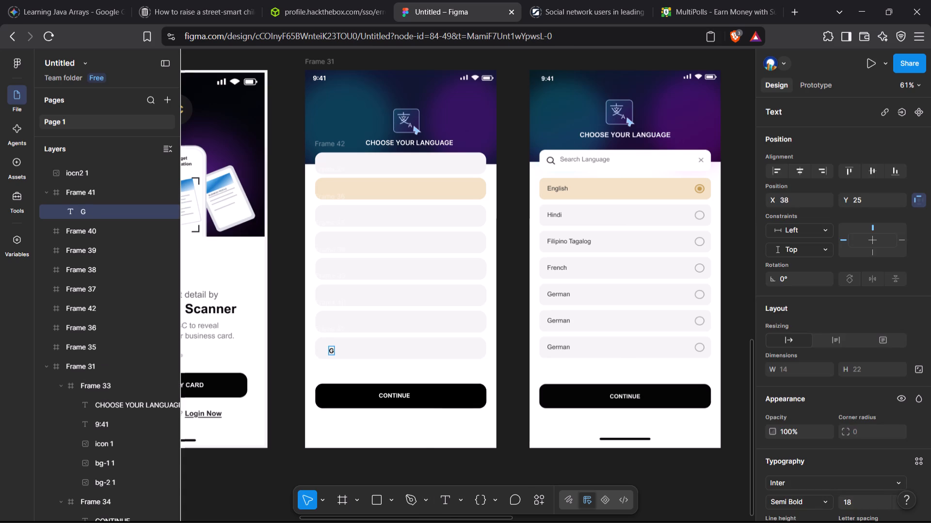
pyautogui.write('re')
pyautogui.press('BackSpace')
pyautogui.press('BackSpace')
pyautogui.write('er')
pyautogui.write('man')
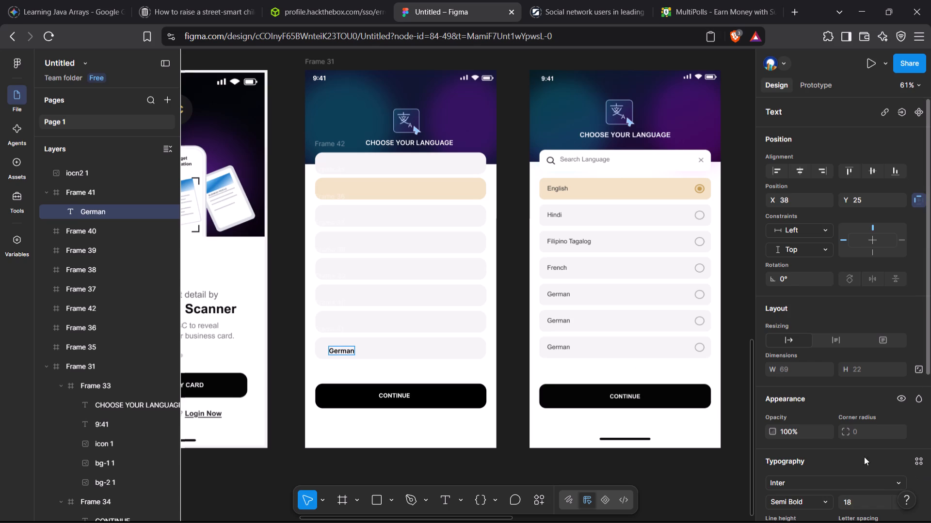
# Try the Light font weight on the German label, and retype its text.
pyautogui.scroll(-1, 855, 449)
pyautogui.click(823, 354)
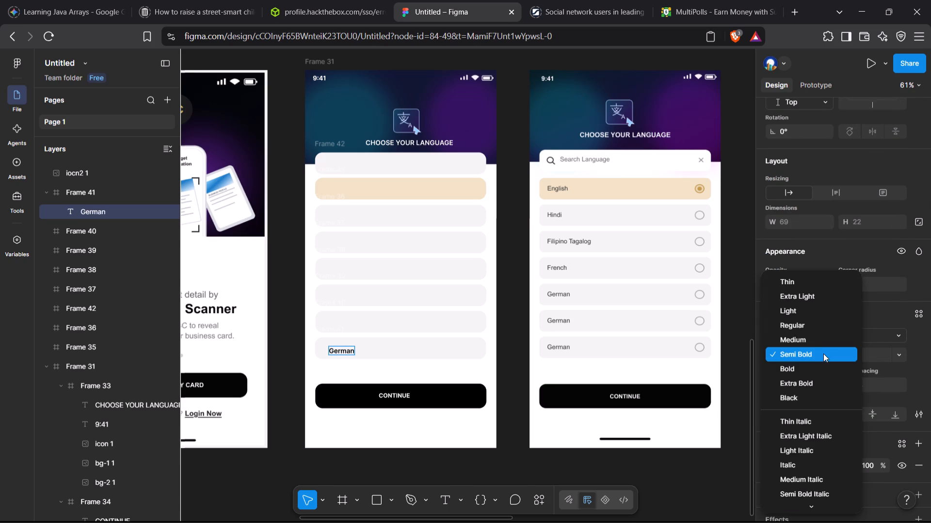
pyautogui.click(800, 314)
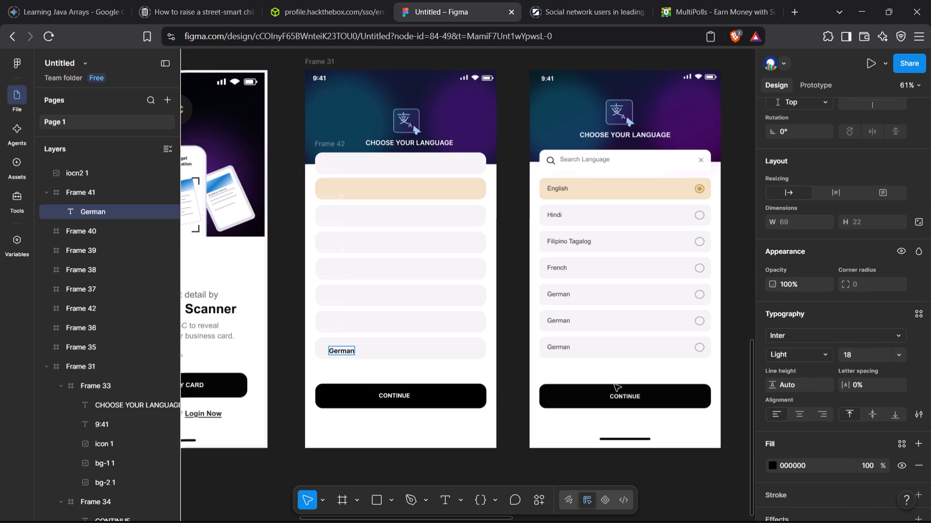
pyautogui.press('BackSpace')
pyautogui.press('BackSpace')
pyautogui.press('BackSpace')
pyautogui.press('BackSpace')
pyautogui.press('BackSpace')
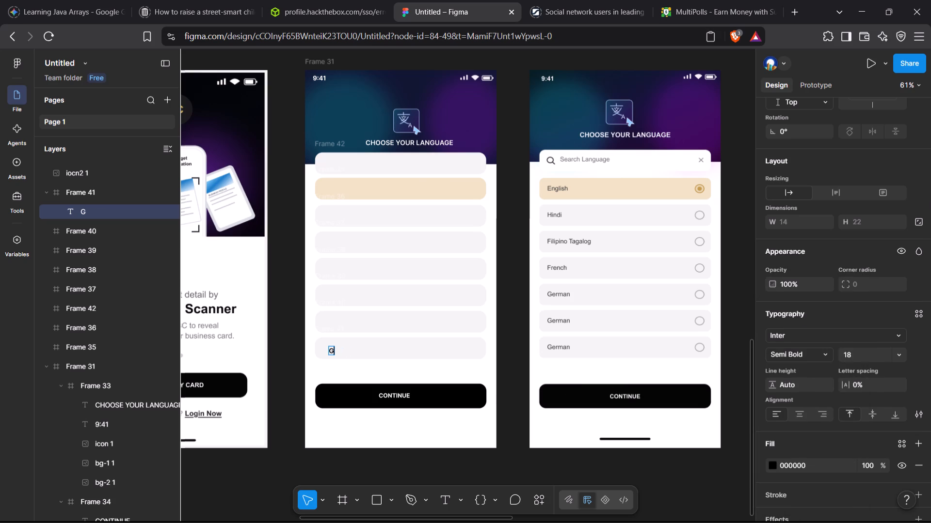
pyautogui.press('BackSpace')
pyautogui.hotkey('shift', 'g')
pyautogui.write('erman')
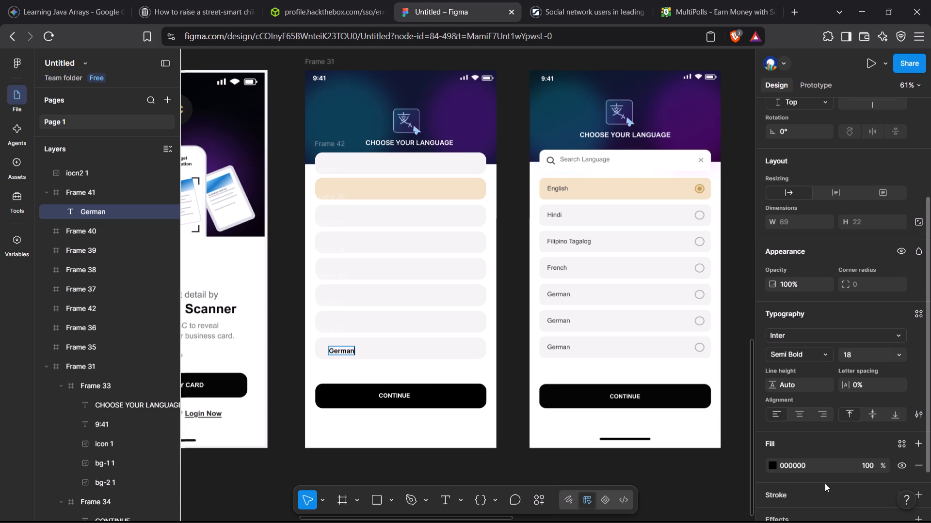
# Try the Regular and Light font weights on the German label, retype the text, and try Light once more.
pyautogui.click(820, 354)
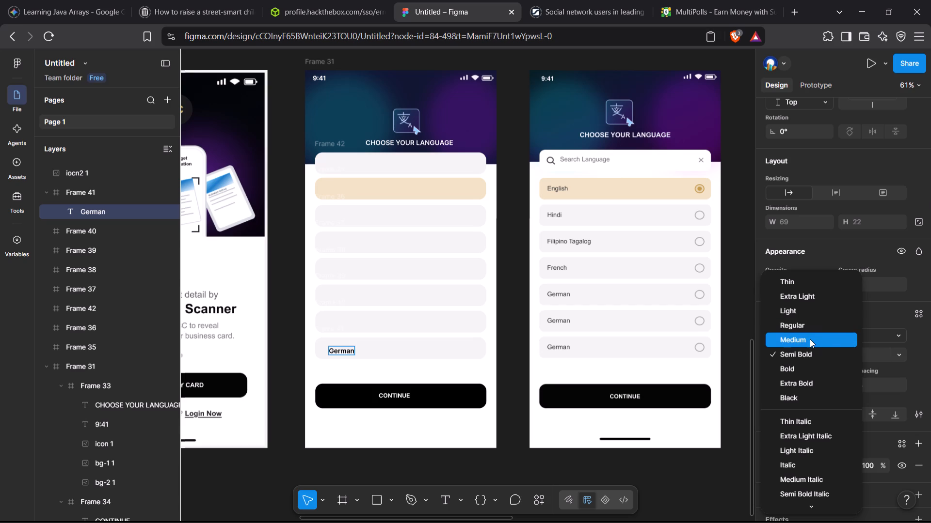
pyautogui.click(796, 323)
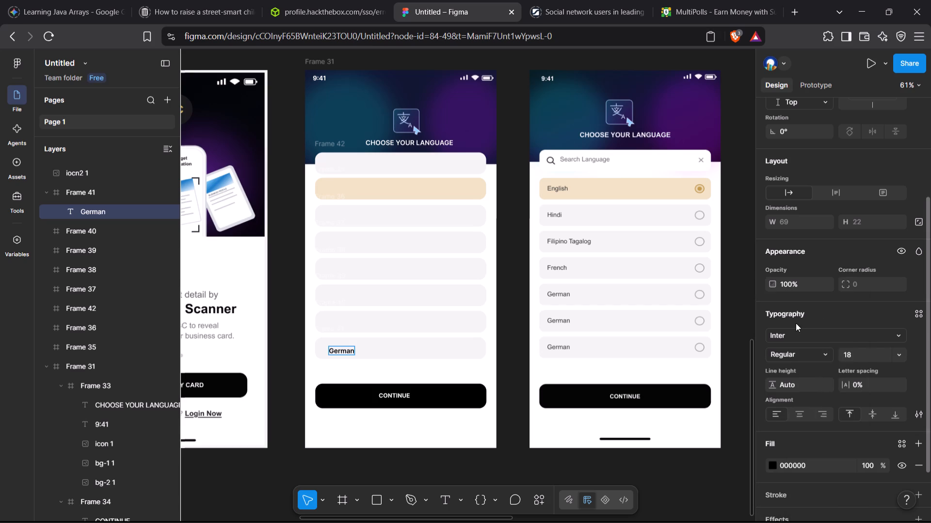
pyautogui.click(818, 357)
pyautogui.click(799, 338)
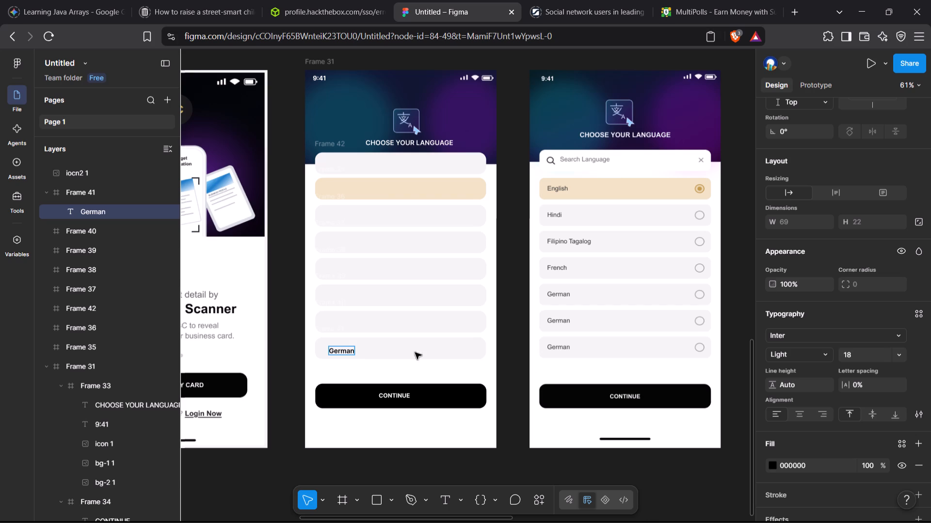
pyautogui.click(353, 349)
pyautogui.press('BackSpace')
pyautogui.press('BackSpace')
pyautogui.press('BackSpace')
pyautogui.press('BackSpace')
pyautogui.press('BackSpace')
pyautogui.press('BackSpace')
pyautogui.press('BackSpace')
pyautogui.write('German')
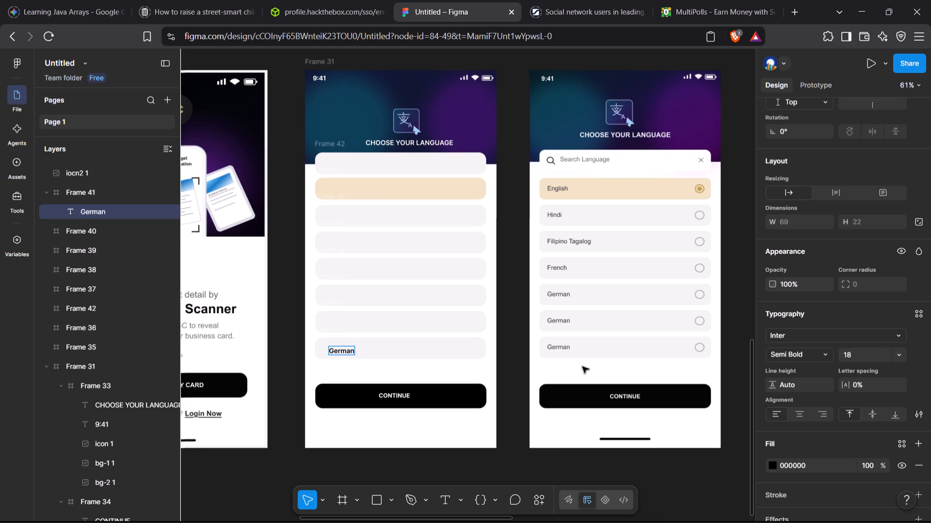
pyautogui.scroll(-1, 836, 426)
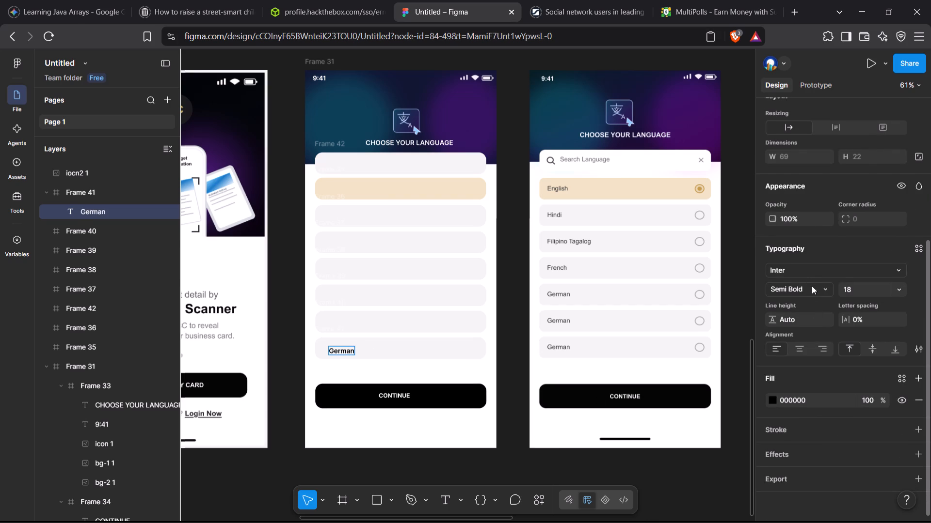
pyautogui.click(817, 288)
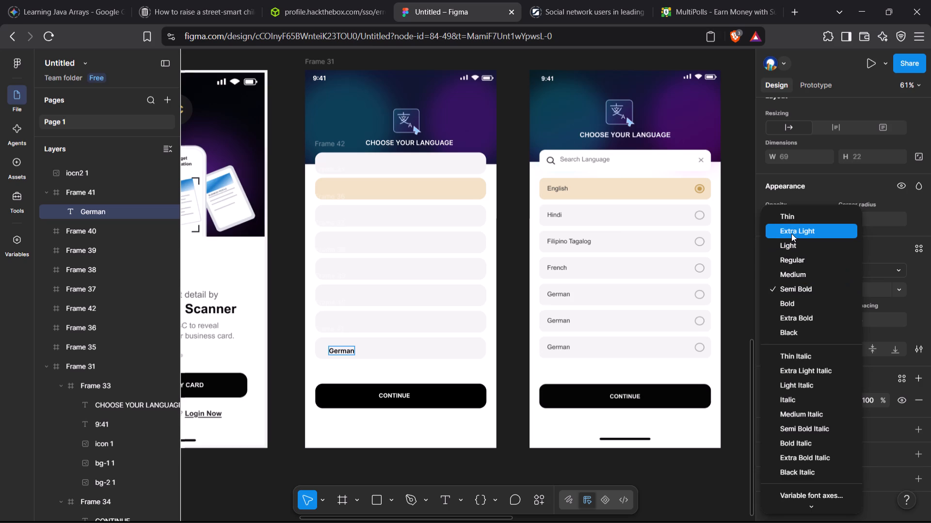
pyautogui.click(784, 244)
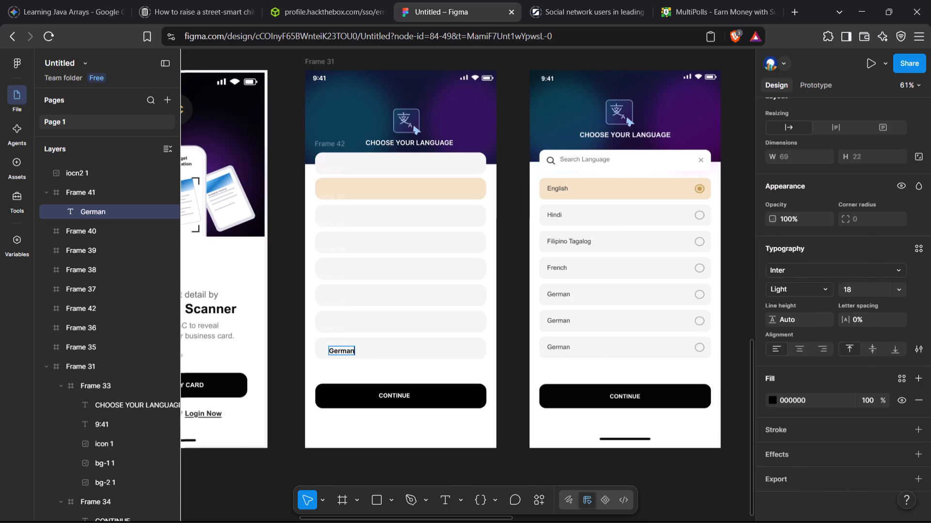
# Select the whole German text, set its font weight to Light, copy it, and finish text editing.
pyautogui.hotkey('shift', 'Left')
pyautogui.hotkey('shift', 'Left')
pyautogui.hotkey('shift', 'Left')
pyautogui.hotkey('shift', 'Left')
pyautogui.hotkey('shift', 'Left')
pyautogui.hotkey('shift', 'Left')
pyautogui.hotkey('shift', 'Left')
pyautogui.hotkey('shift', 'Left')
pyautogui.hotkey('shift', 'Left')
pyautogui.hotkey('shift', 'Left')
pyautogui.hotkey('shift', 'Left')
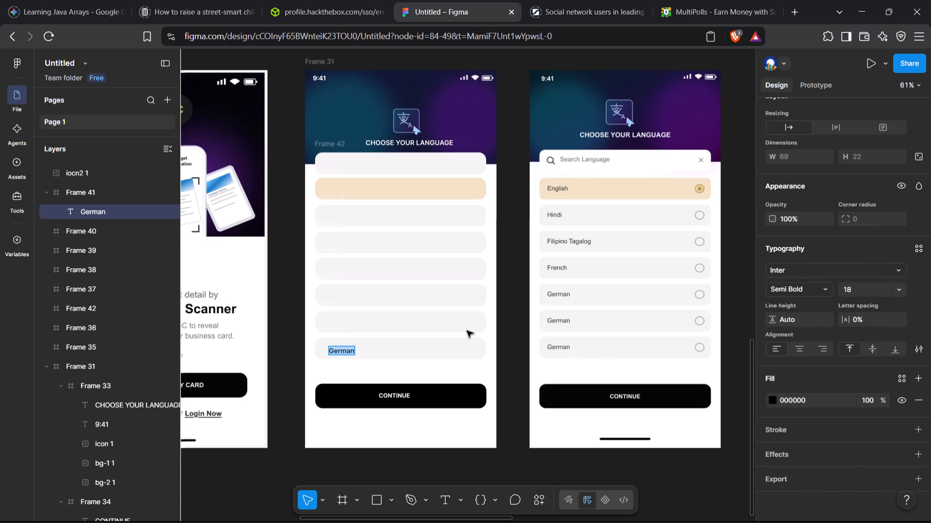
pyautogui.click(818, 286)
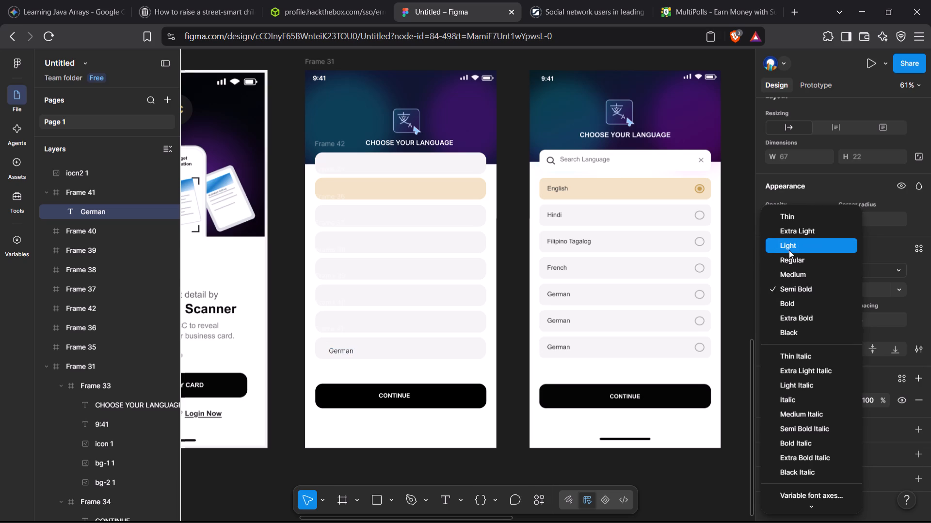
pyautogui.click(789, 251)
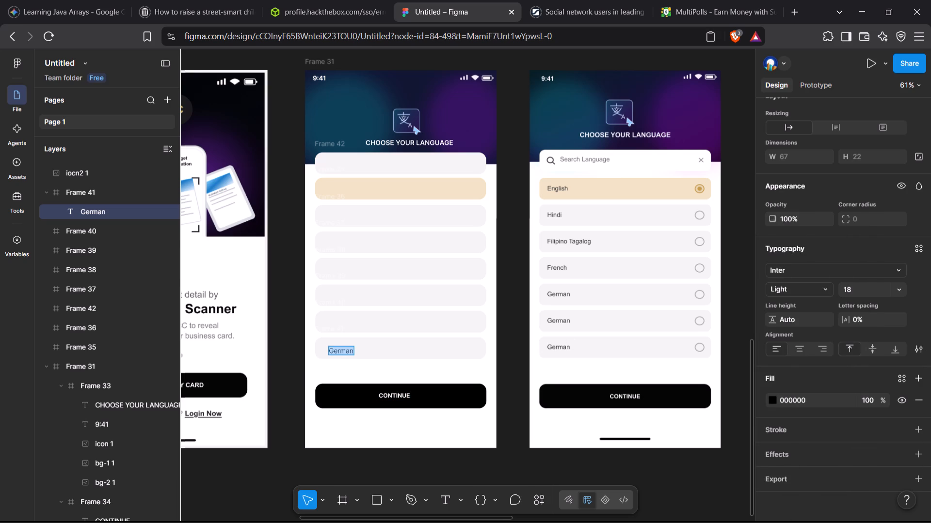
pyautogui.hotkey('ctrl', 'c')
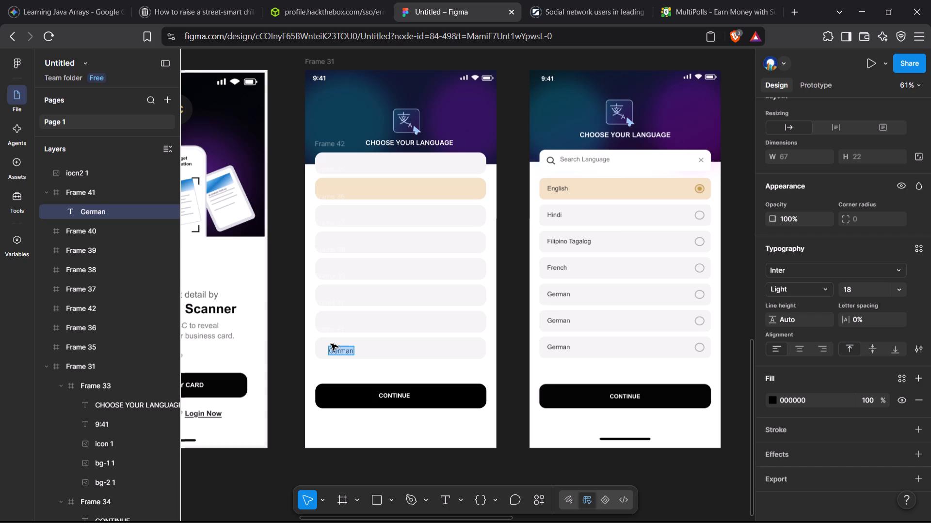
pyautogui.click(331, 344)
# Nudge the German label 11 to the left and a net 6 up, centring it vertically in Frame 41 like the reference.
pyautogui.press('Left')
pyautogui.press('Left')
pyautogui.press('Left')
pyautogui.press('Left')
pyautogui.press('Left')
pyautogui.press('Left')
pyautogui.press('Left')
pyautogui.press('Left')
pyautogui.press('Left')
pyautogui.press('Left')
pyautogui.press('Left')
pyautogui.press('Up')
pyautogui.press('Up')
pyautogui.press('Up')
pyautogui.press('Up')
pyautogui.press('Up')
pyautogui.press('Up')
pyautogui.press('Up')
pyautogui.press('Up')
pyautogui.press('Up')
pyautogui.press('Up')
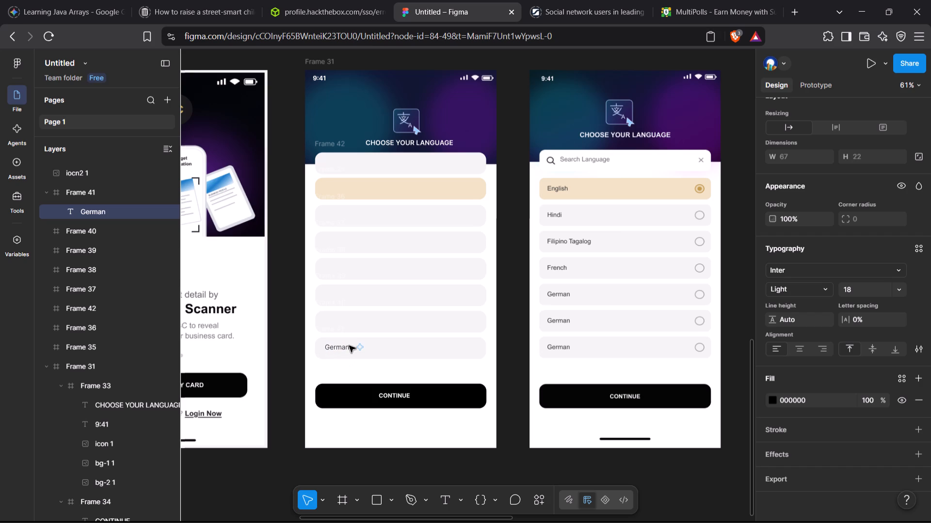
pyautogui.press('Down')
pyautogui.press('Down')
pyautogui.press('Down')
pyautogui.press('Down')
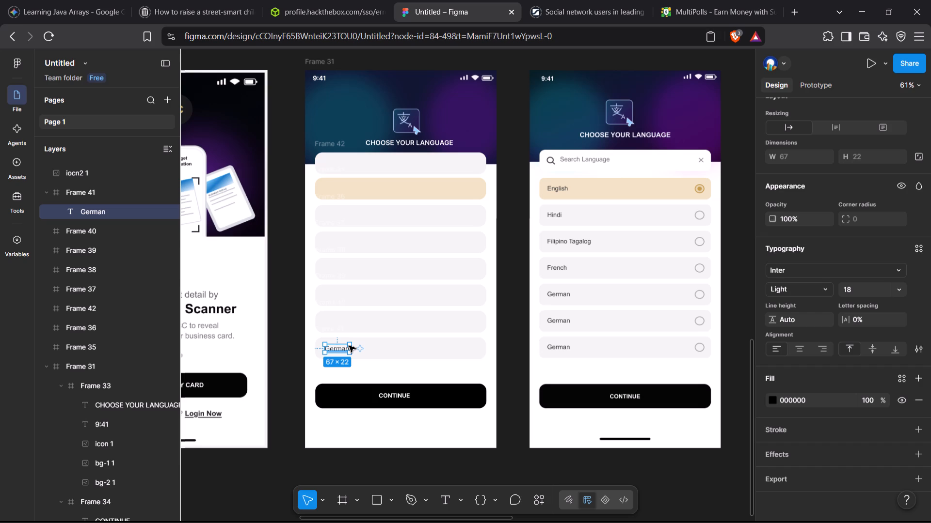
pyautogui.press('Down')
pyautogui.press('Down')
pyautogui.press('Up')
pyautogui.press('Up')
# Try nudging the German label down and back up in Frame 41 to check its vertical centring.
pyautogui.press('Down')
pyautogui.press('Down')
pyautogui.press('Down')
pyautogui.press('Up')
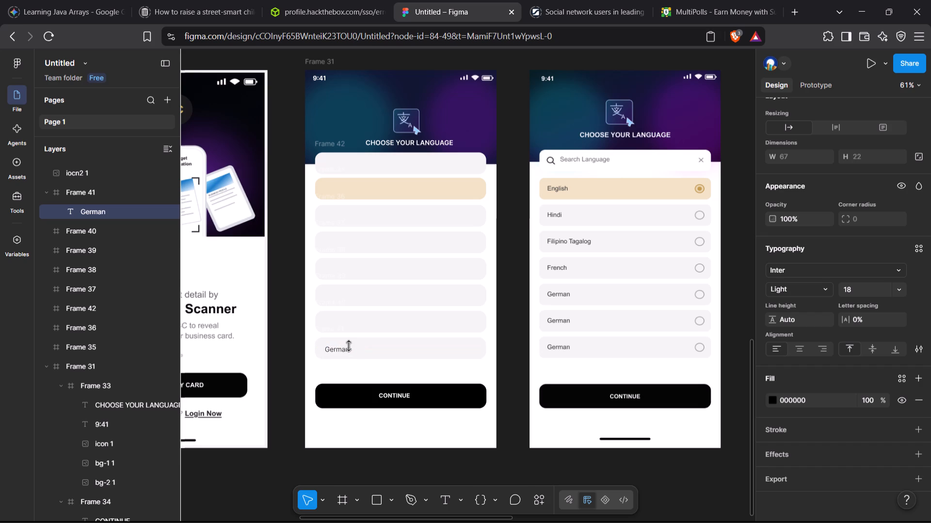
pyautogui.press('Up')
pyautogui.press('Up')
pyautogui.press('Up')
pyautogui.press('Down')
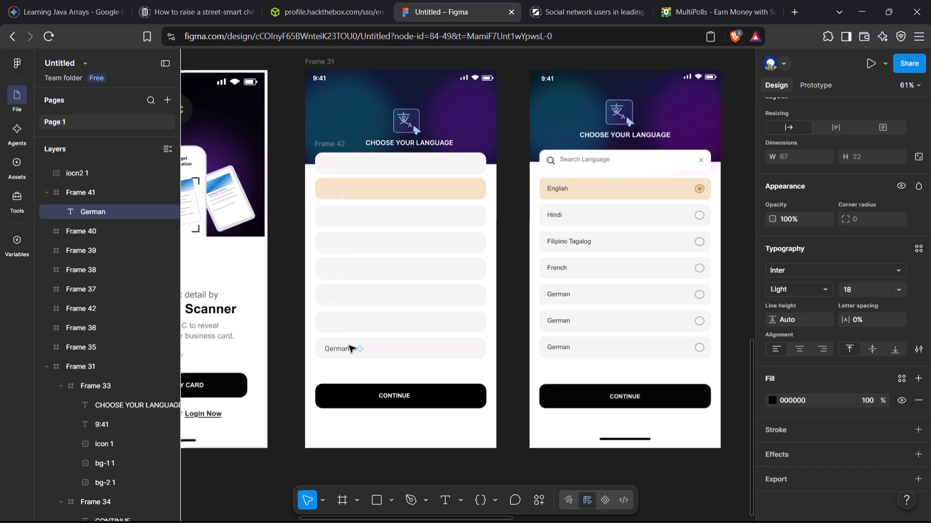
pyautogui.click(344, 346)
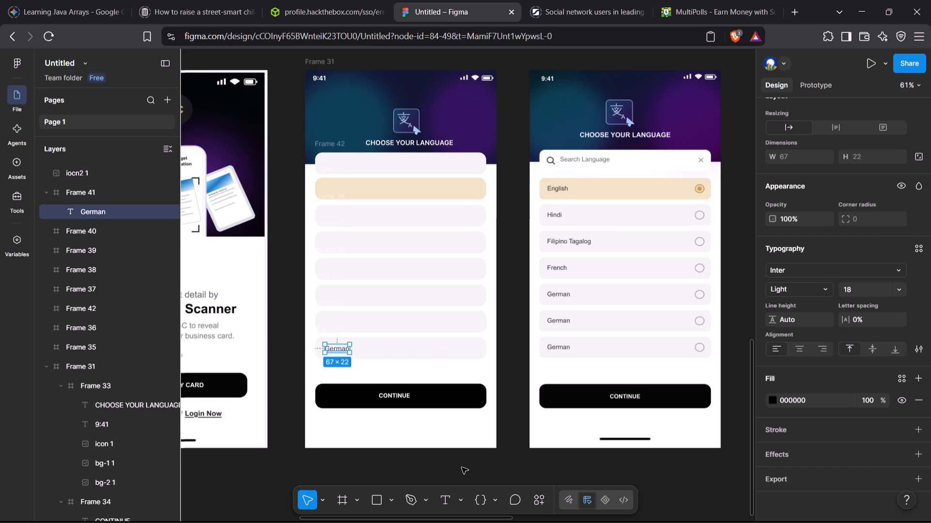
# Add a text layer in Frame 40 and paste the copied German label into it.
pyautogui.click(444, 503)
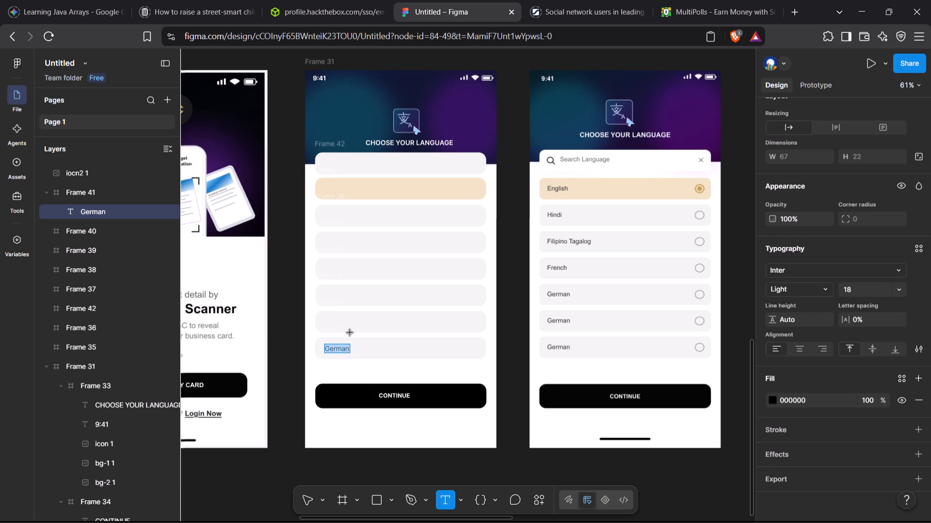
pyautogui.click(326, 321)
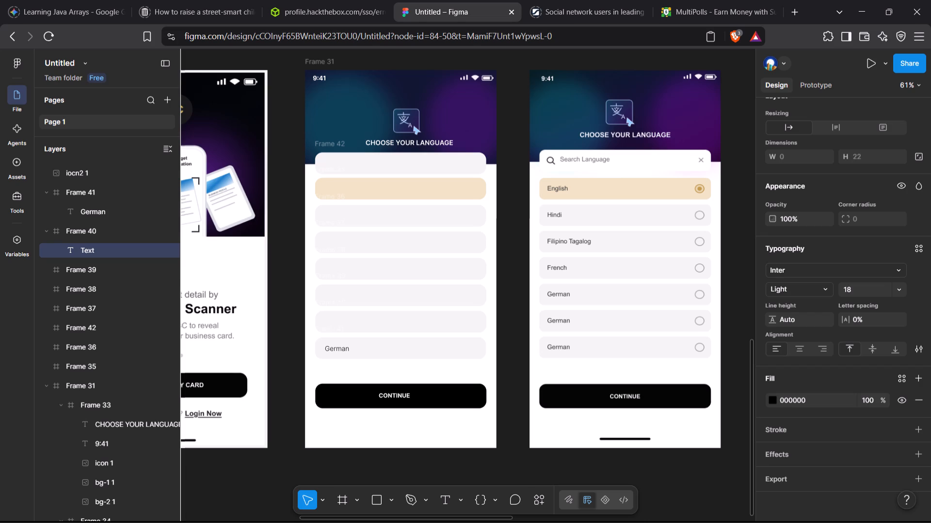
pyautogui.hotkey('ctrl', 'v')
pyautogui.click(286, 378)
# Nudge the German label in Frame 40 up 6 and a net 6 to the left, centring it vertically in its row.
pyautogui.press('Up')
pyautogui.press('Up')
pyautogui.press('Up')
pyautogui.press('Up')
pyautogui.press('Up')
pyautogui.press('Up')
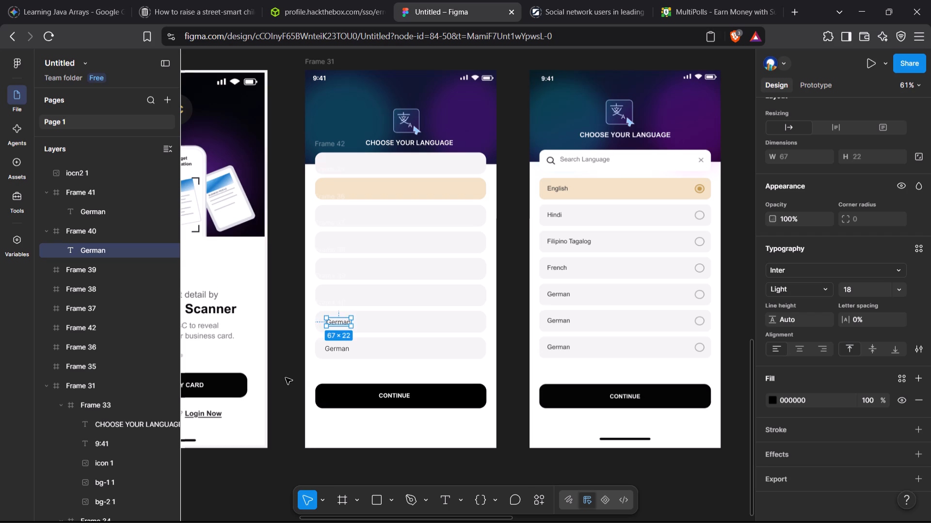
pyautogui.press('Left')
pyautogui.press('Left')
pyautogui.press('Left')
pyautogui.press('Left')
pyautogui.press('Left')
pyautogui.press('Left')
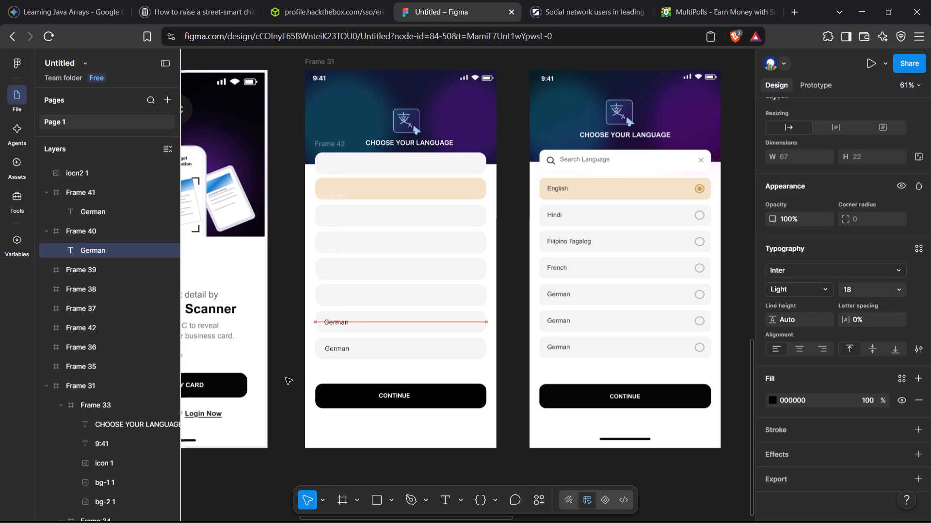
pyautogui.press('Right')
pyautogui.press('Right')
pyautogui.press('Left')
pyautogui.press('Left')
# Add a text layer in Frame 39 with the copied German label and nudge it 3 to the left.
pyautogui.click(449, 500)
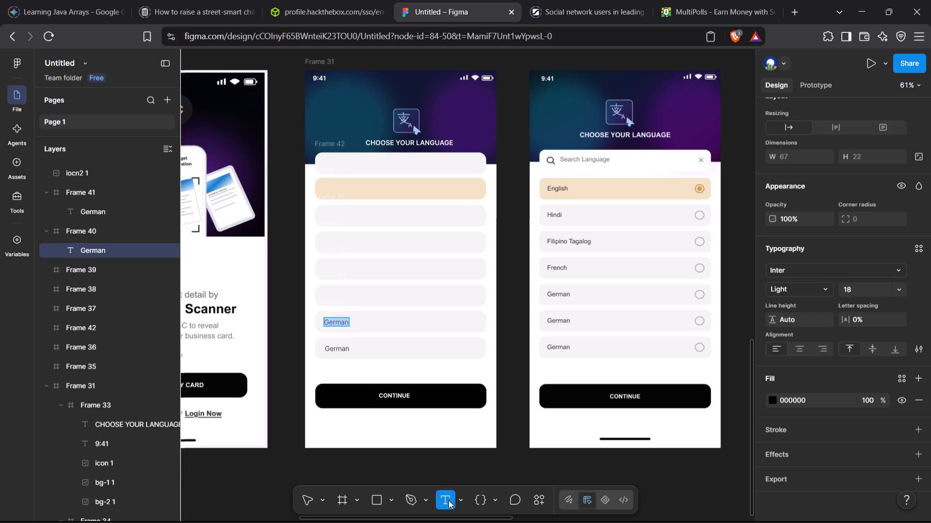
pyautogui.click(449, 500)
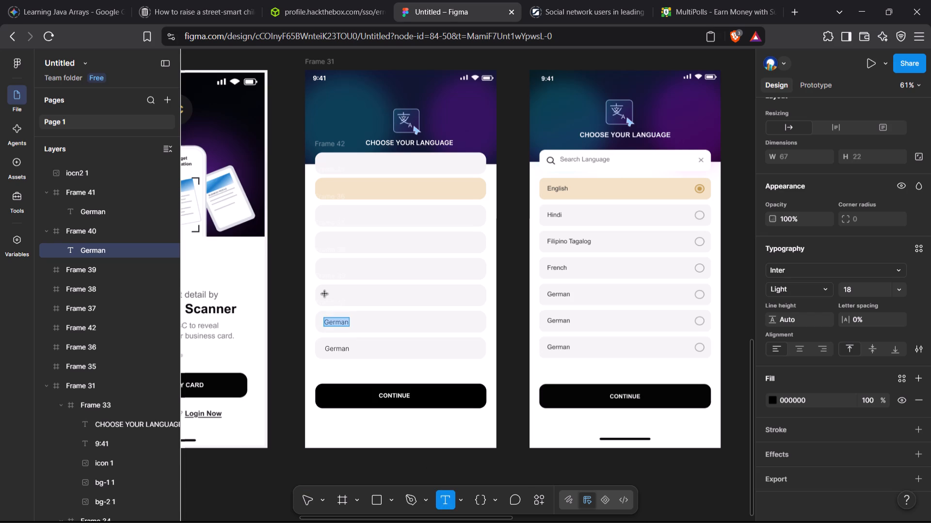
pyautogui.click(325, 293)
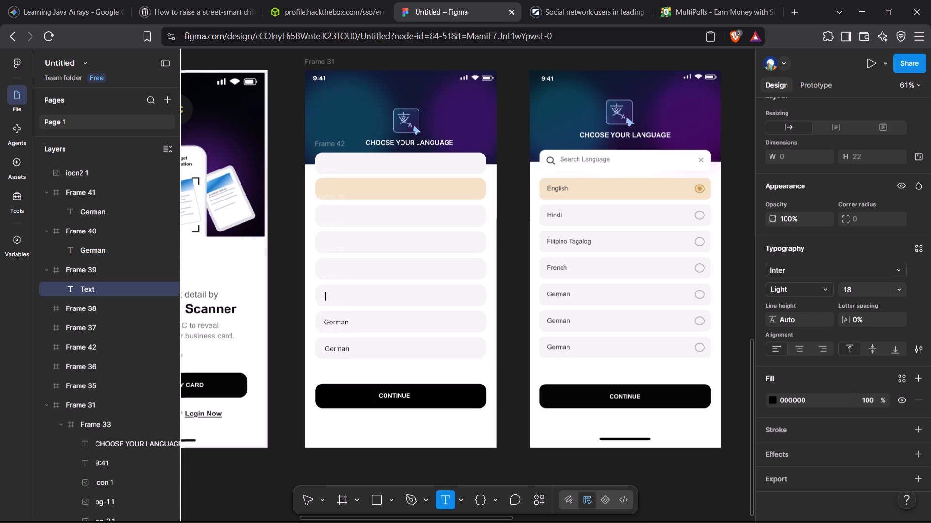
pyautogui.hotkey('ctrl', 'v')
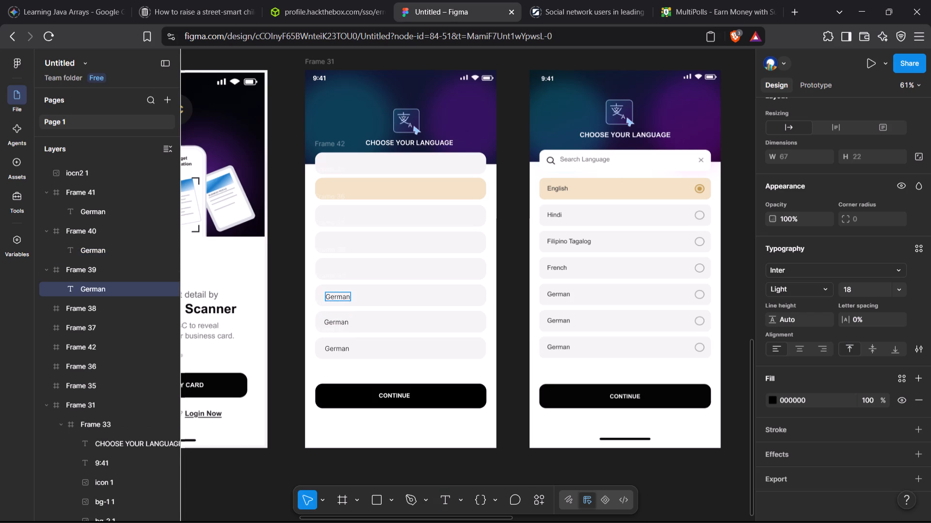
pyautogui.click(414, 466)
pyautogui.press('Left')
pyautogui.press('Left')
pyautogui.press('Left')
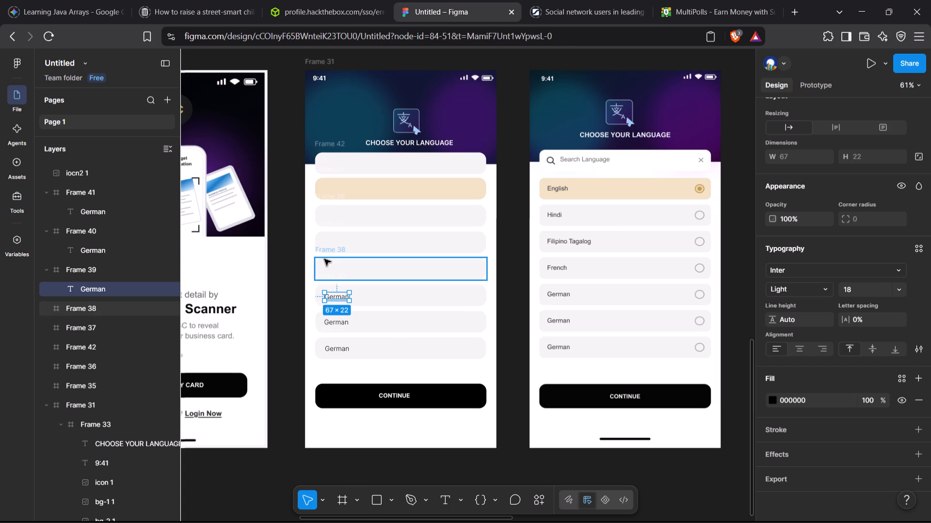
# Add a text label reading French in Frame 38, the row above the three German rows.
pyautogui.click(442, 500)
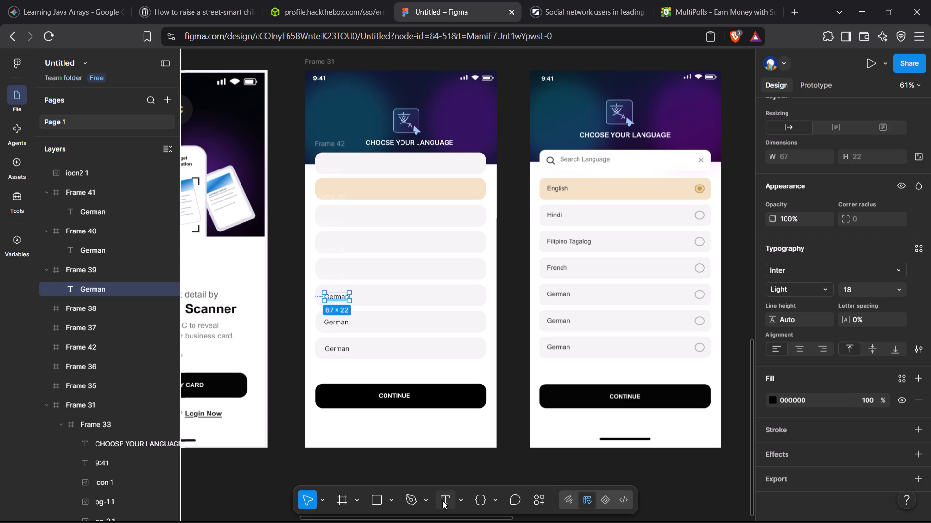
pyautogui.click(328, 269)
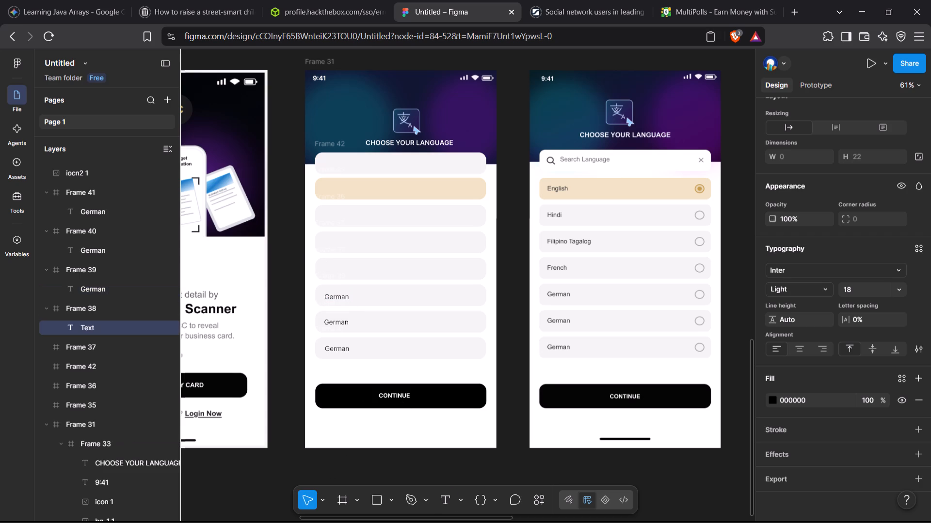
pyautogui.write('Fre')
pyautogui.write('nch')
pyautogui.click(275, 319)
# Nudge the French label 9 to the left and 9 up, centring it vertically in Frame 38, and deselect it.
pyautogui.press('Left')
pyautogui.press('Left')
pyautogui.press('Left')
pyautogui.press('Left')
pyautogui.press('Left')
pyautogui.press('Left')
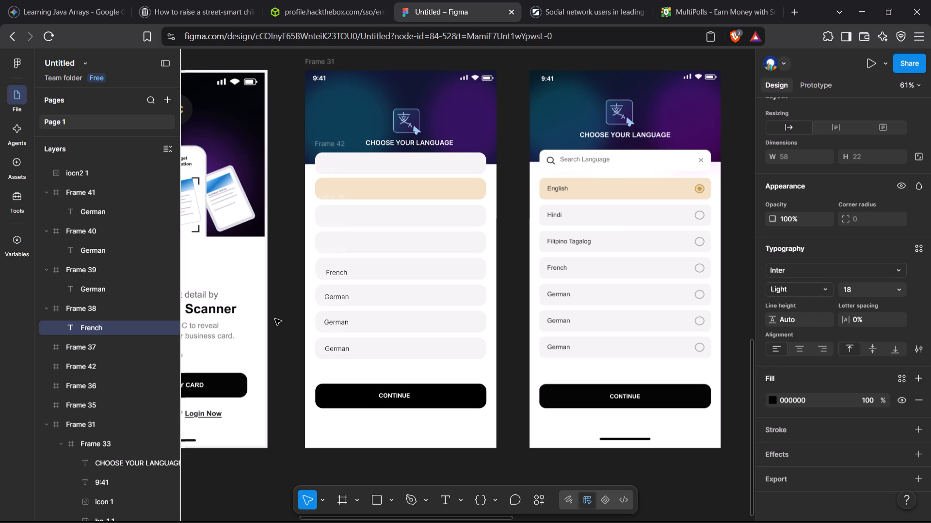
pyautogui.press('Left')
pyautogui.press('Left')
pyautogui.press('Left')
pyautogui.press('Up')
pyautogui.press('Up')
pyautogui.press('Up')
pyautogui.press('Up')
pyautogui.press('Up')
pyautogui.press('Up')
pyautogui.press('Up')
pyautogui.press('Up')
pyautogui.press('Up')
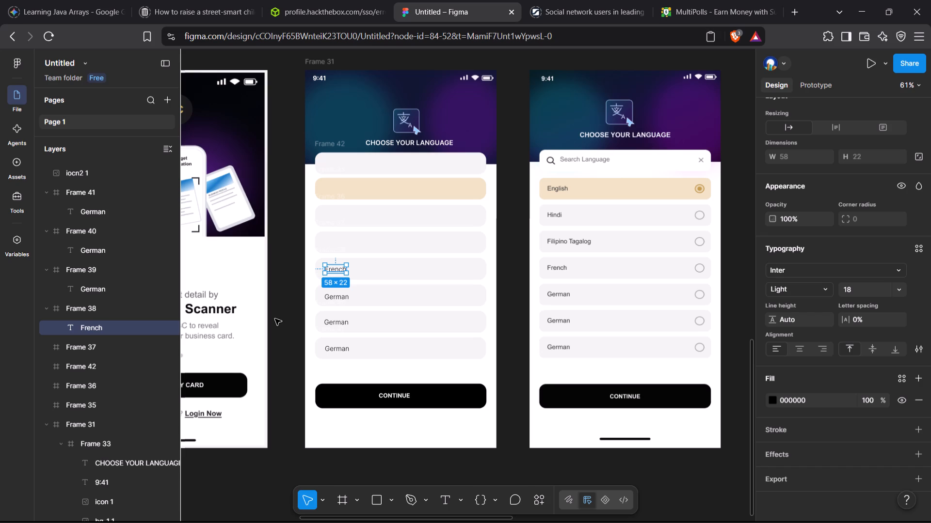
pyautogui.click(297, 294)
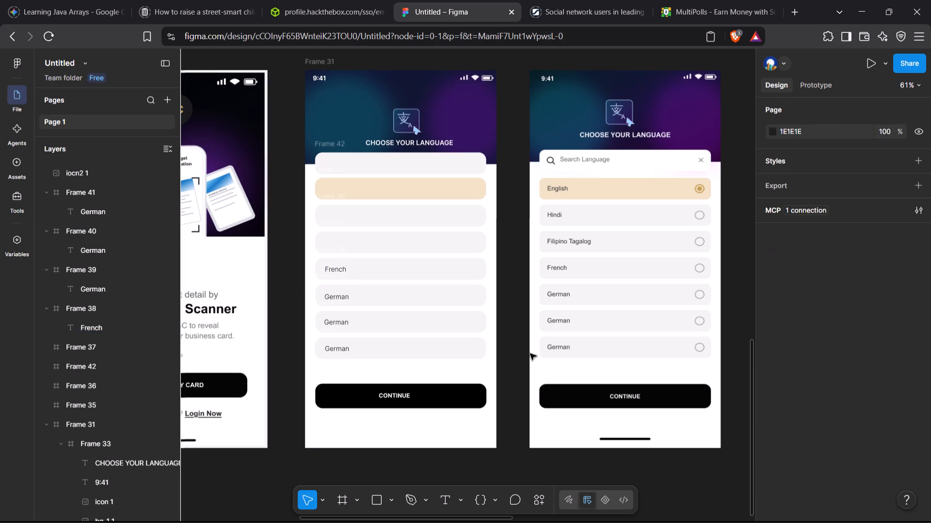
# Add a text label reading Hindi in Frame 37, the row above French.
pyautogui.click(442, 499)
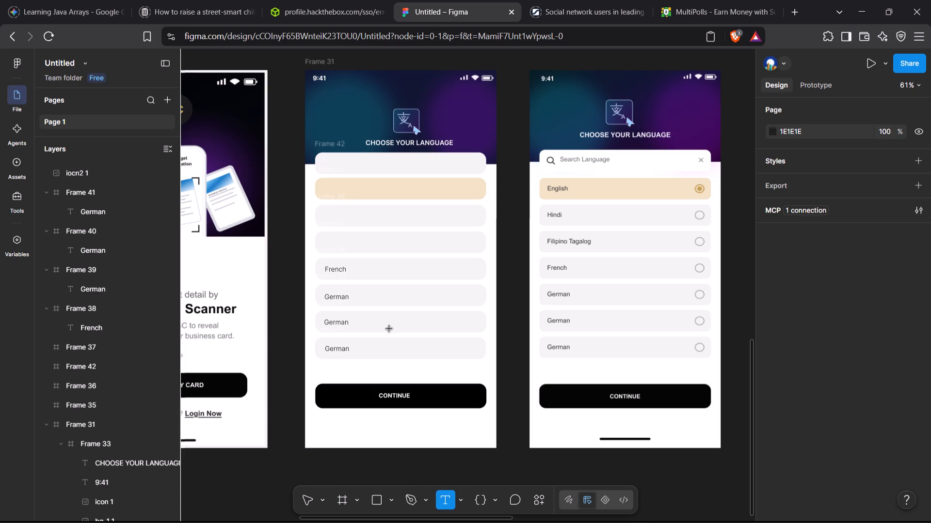
pyautogui.click(327, 243)
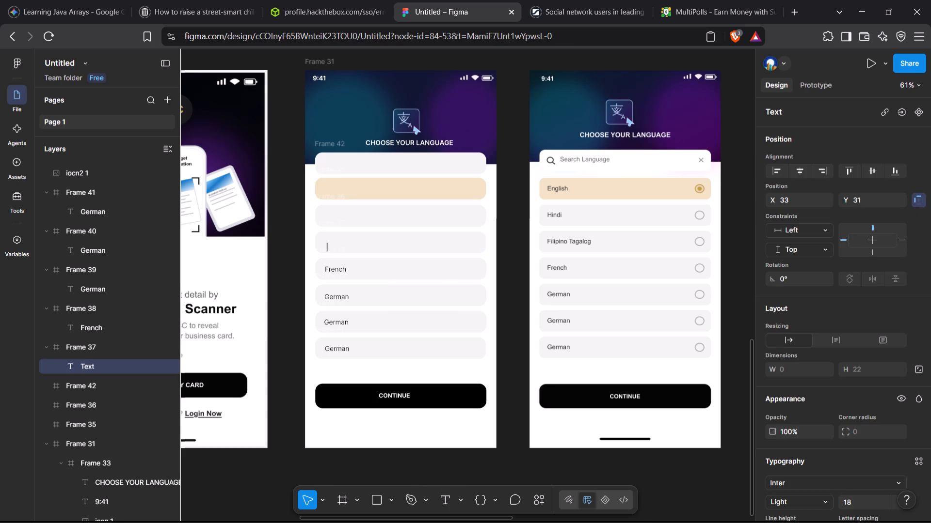
pyautogui.write('Hin')
pyautogui.write('di')
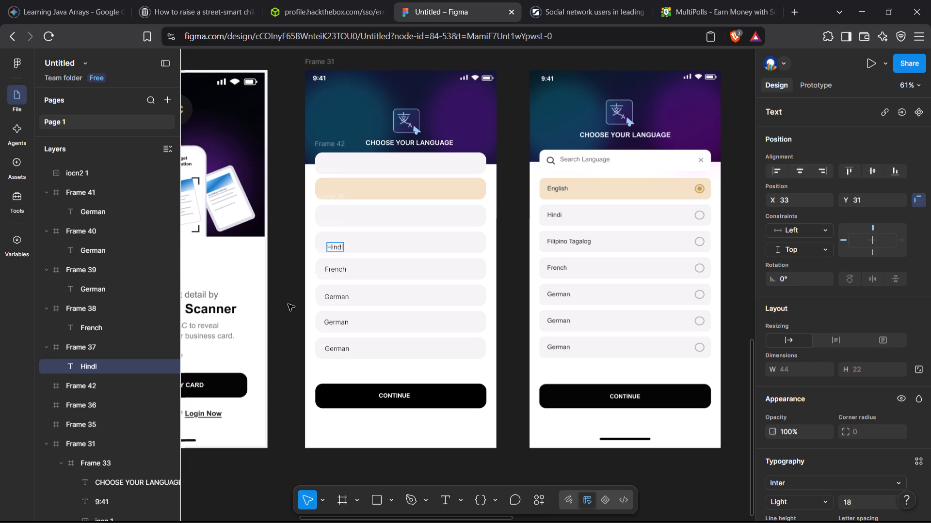
pyautogui.click(288, 304)
# Nudge the Hindi label to X 26, Y 19 in Frame 37, lining it up with the labels below.
pyautogui.press('Left')
pyautogui.press('Left')
pyautogui.press('Left')
pyautogui.press('Left')
pyautogui.press('Left')
pyautogui.press('Left')
pyautogui.press('Left')
pyautogui.press('Left')
pyautogui.press('Left')
pyautogui.press('Left')
pyautogui.press('Left')
pyautogui.press('Left')
pyautogui.press('Left')
pyautogui.press('Left')
pyautogui.press('Left')
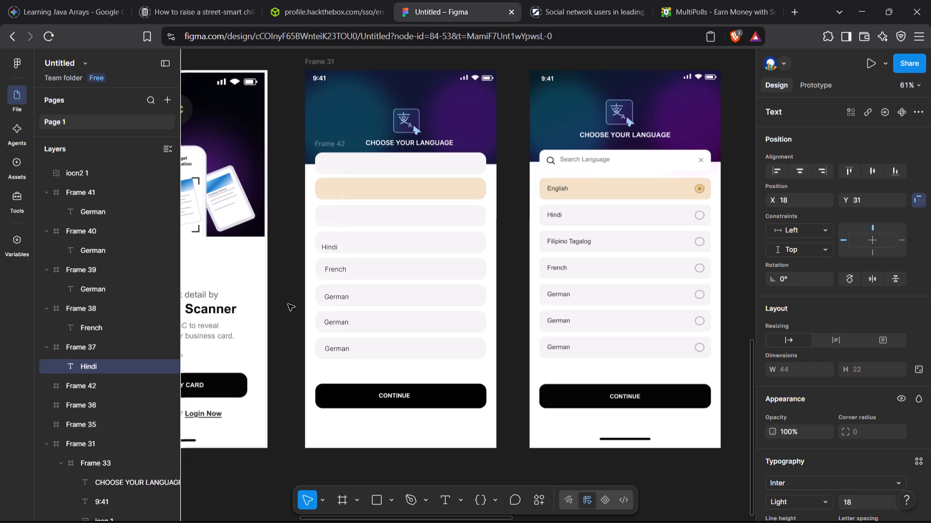
pyautogui.press('Right')
pyautogui.press('Right')
pyautogui.press('Right')
pyautogui.press('Right')
pyautogui.press('Right')
pyautogui.press('Right')
pyautogui.press('Right')
pyautogui.press('Right')
pyautogui.press('Right')
pyautogui.press('Up')
pyautogui.press('Up')
pyautogui.press('Up')
pyautogui.press('Up')
pyautogui.press('Up')
pyautogui.press('Up')
pyautogui.press('Up')
pyautogui.press('Up')
pyautogui.press('Up')
pyautogui.press('Up')
pyautogui.press('Left')
pyautogui.press('Up')
pyautogui.press('Up')
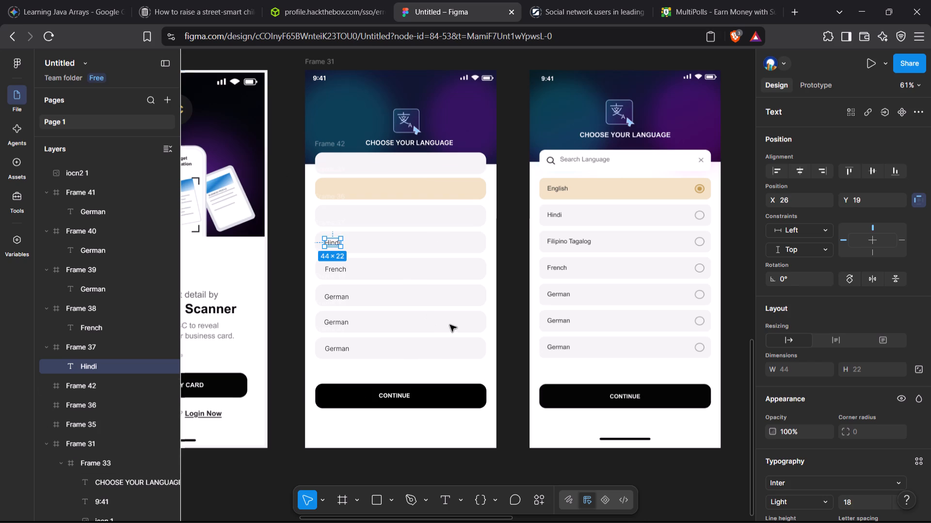
# Add a text label reading English in Frame 36, the row above Hindi.
pyautogui.click(448, 501)
pyautogui.click(328, 216)
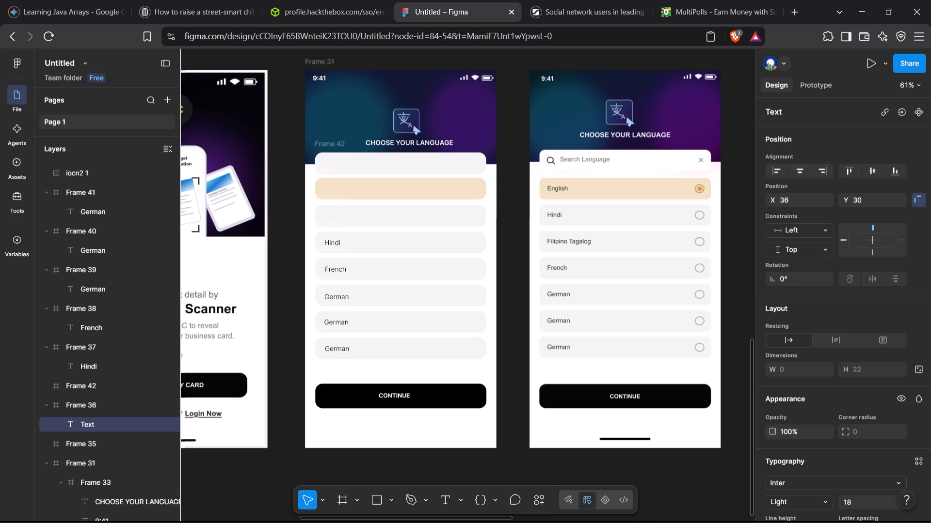
pyautogui.write('English')
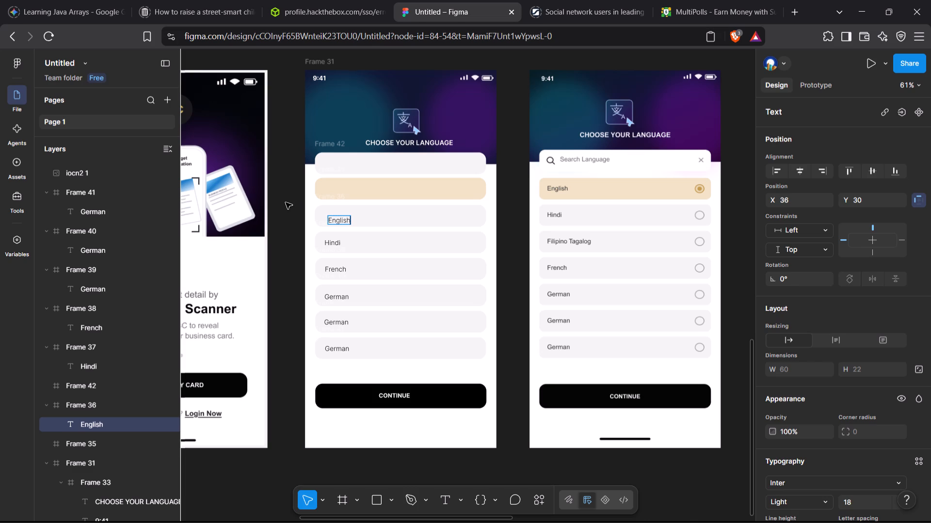
pyautogui.click(285, 201)
# Nudge the English label to X 19, Y 19 in Frame 36 and deselect it.
pyautogui.press('Left')
pyautogui.press('Left')
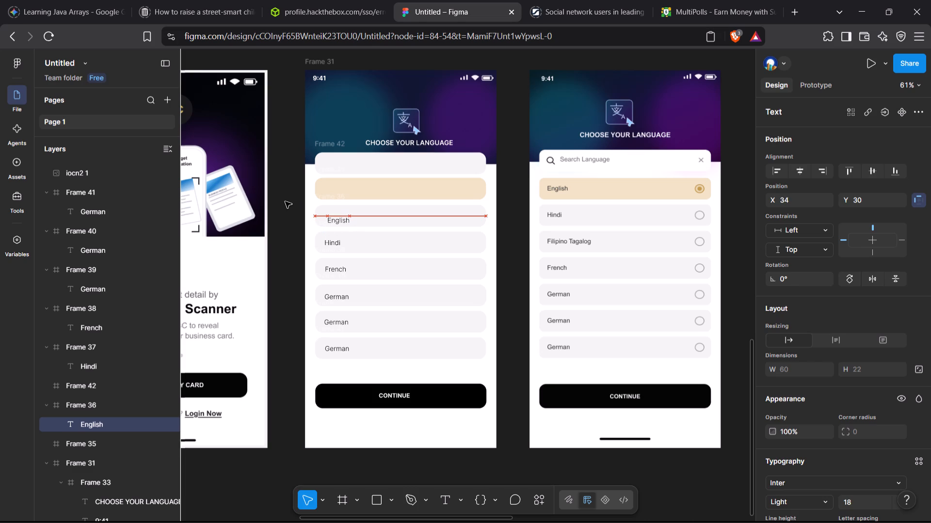
pyautogui.press('Left')
pyautogui.press('Left')
pyautogui.press('Left')
pyautogui.press('Left')
pyautogui.press('Left')
pyautogui.press('Left')
pyautogui.press('Left')
pyautogui.press('Left')
pyautogui.press('Left')
pyautogui.press('Left')
pyautogui.press('Left')
pyautogui.press('Left')
pyautogui.press('Left')
pyautogui.press('Left')
pyautogui.press('Left')
pyautogui.press('Up')
pyautogui.press('Up')
pyautogui.press('Up')
pyautogui.press('Up')
pyautogui.press('Up')
pyautogui.press('Up')
pyautogui.press('Up')
pyautogui.press('Up')
pyautogui.press('Up')
pyautogui.press('Up')
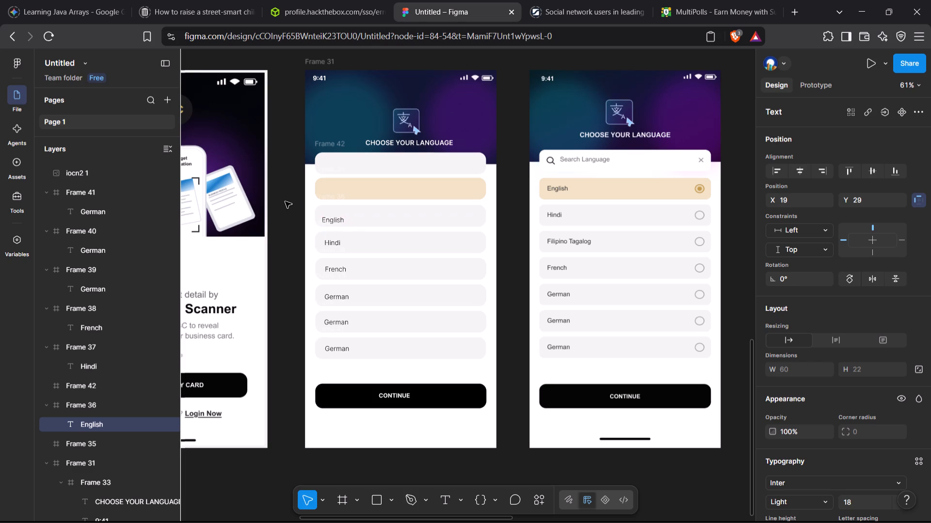
pyautogui.press('Up')
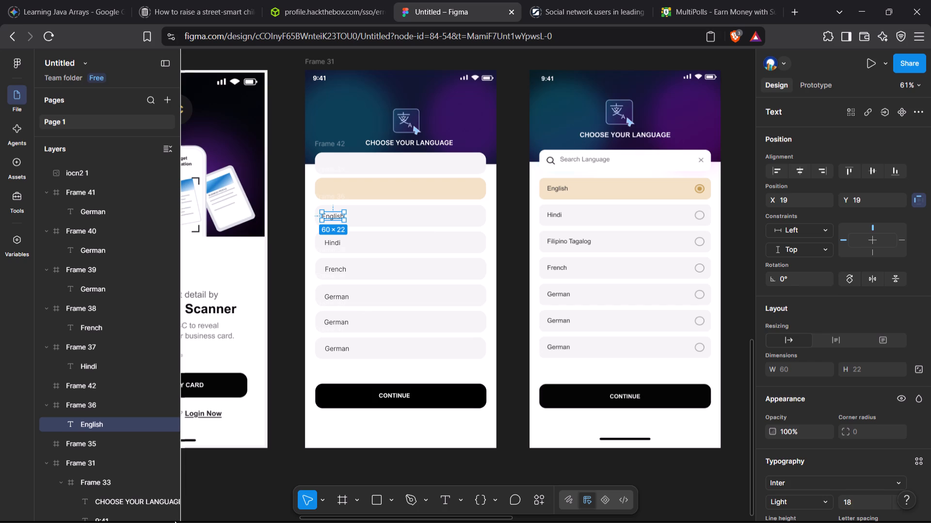
pyautogui.click(282, 338)
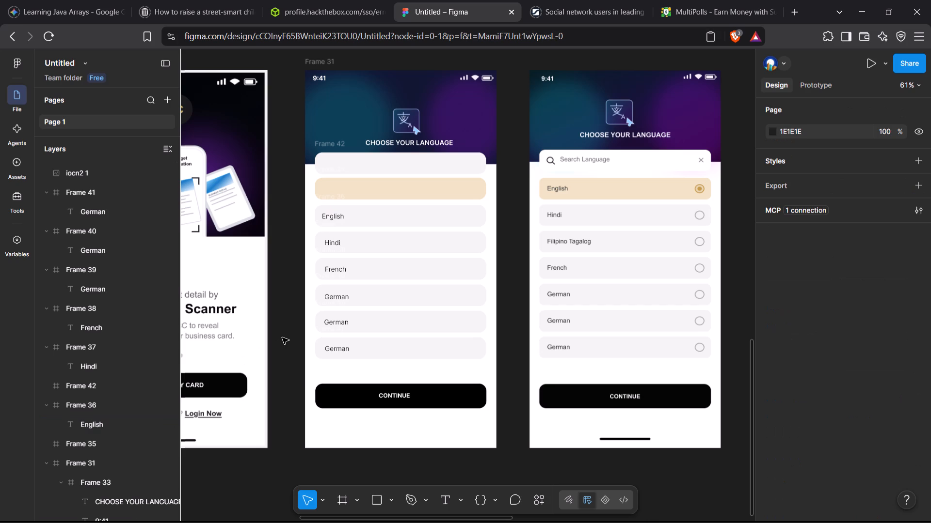
# Add a text label reading Filipino Tagalog in Frame 35, the beige row above English.
pyautogui.click(442, 500)
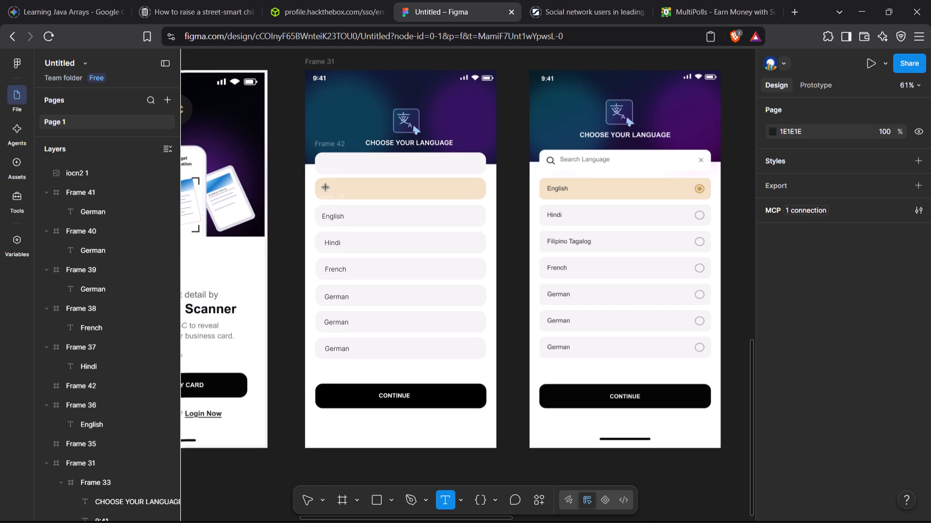
pyautogui.click(326, 187)
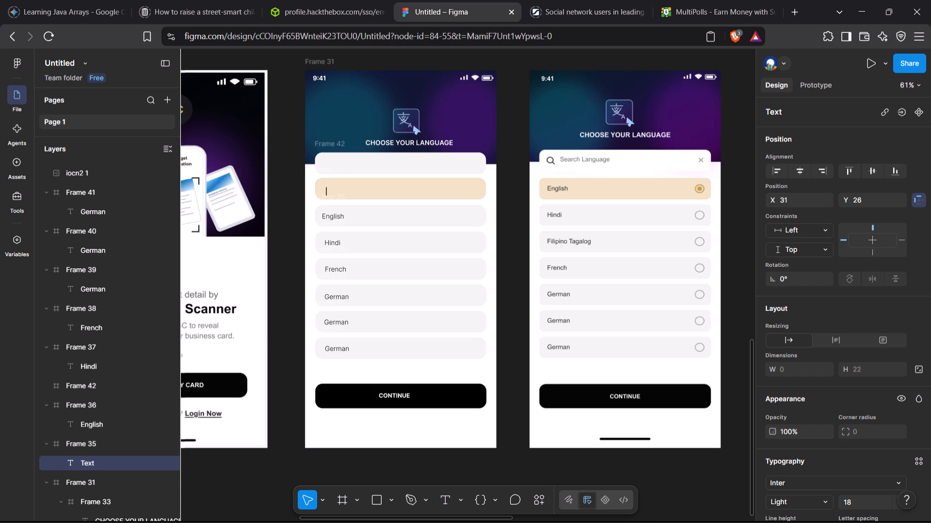
pyautogui.hotkey('shift', 'f')
pyautogui.write('ili')
pyautogui.write('pino')
pyautogui.press('space')
pyautogui.write('Ta')
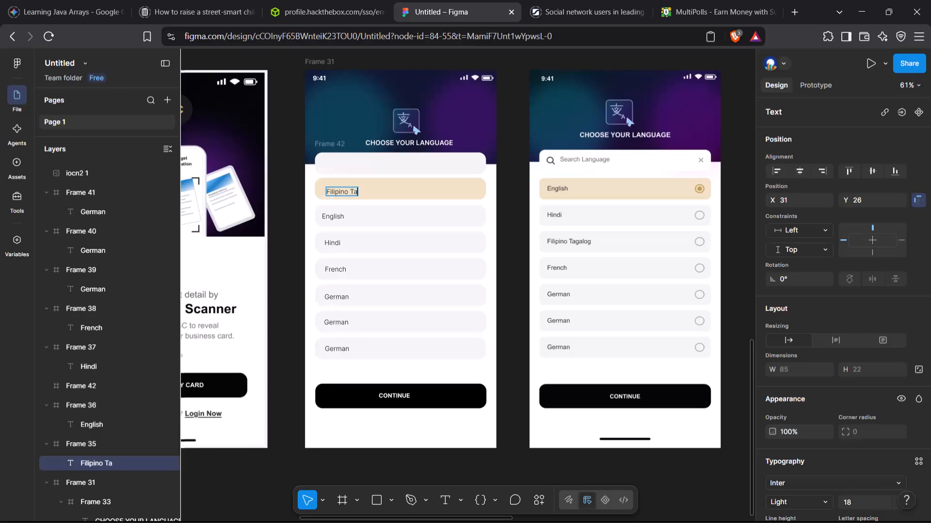
pyautogui.press('g')
pyautogui.press('a')
pyautogui.write('lo')
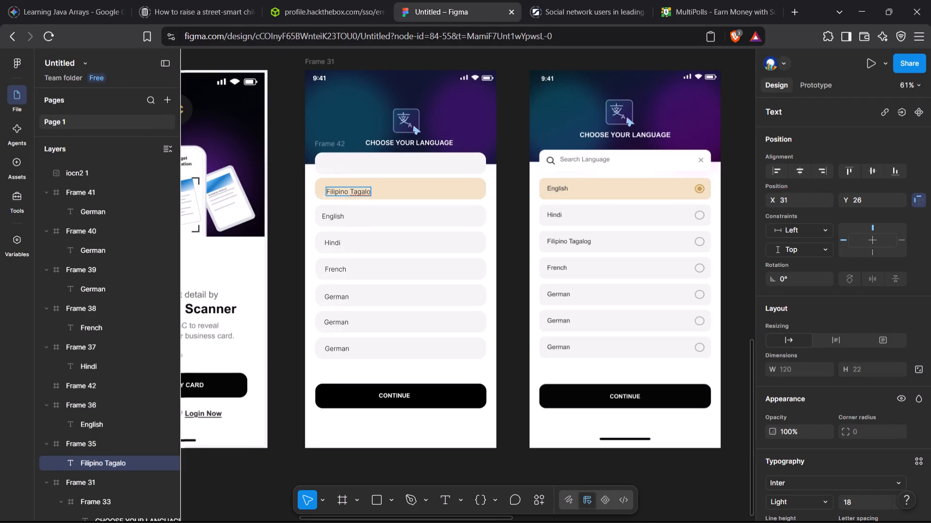
pyautogui.press('g')
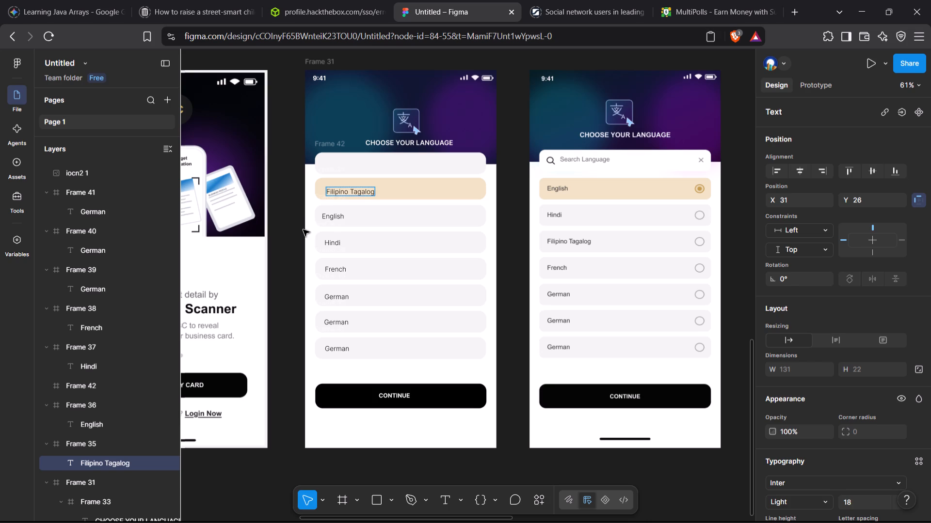
pyautogui.click(290, 230)
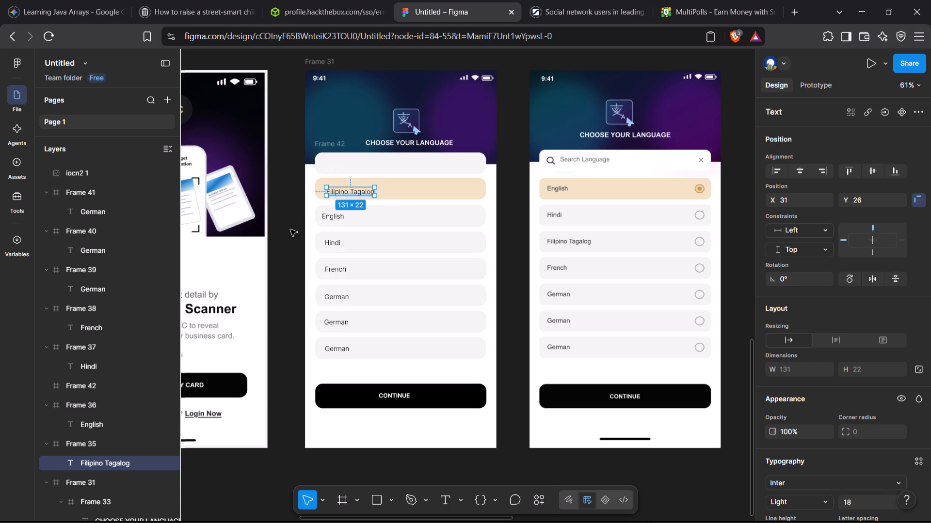
# Nudge the Filipino Tagalog label to X 16, Y 19 in Frame 35 and deselect it.
pyautogui.press('Left')
pyautogui.press('Left')
pyautogui.press('Left')
pyautogui.press('Left')
pyautogui.press('Left')
pyautogui.press('Left')
pyautogui.press('Left')
pyautogui.press('Left')
pyautogui.press('Left')
pyautogui.press('Left')
pyautogui.press('Left')
pyautogui.press('Left')
pyautogui.press('Left')
pyautogui.press('Left')
pyautogui.press('Left')
pyautogui.press('Up')
pyautogui.press('Up')
pyautogui.press('Up')
pyautogui.press('Up')
pyautogui.press('Up')
pyautogui.press('Up')
pyautogui.press('Up')
pyautogui.press('Up')
pyautogui.press('Up')
pyautogui.press('Up')
pyautogui.press('Up')
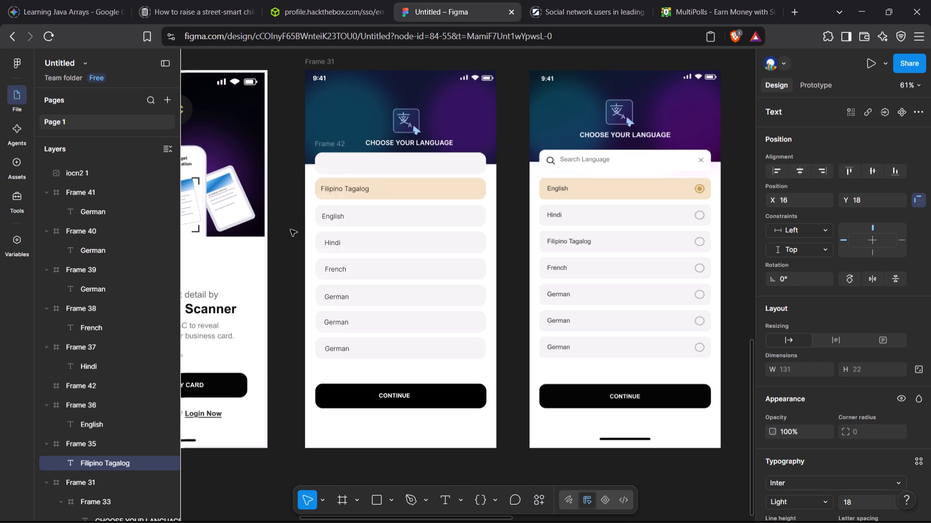
pyautogui.press('Down')
pyautogui.press('Down')
pyautogui.press('Down')
pyautogui.press('Down')
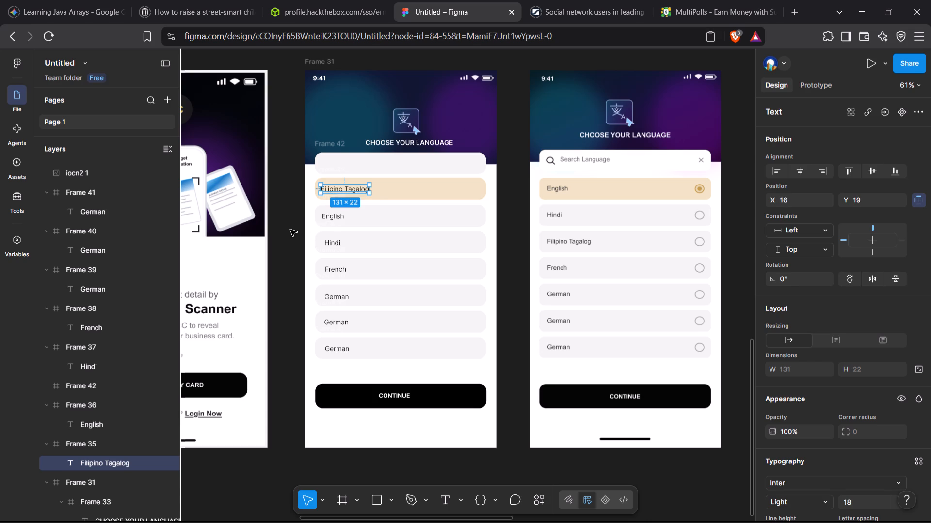
pyautogui.click(287, 258)
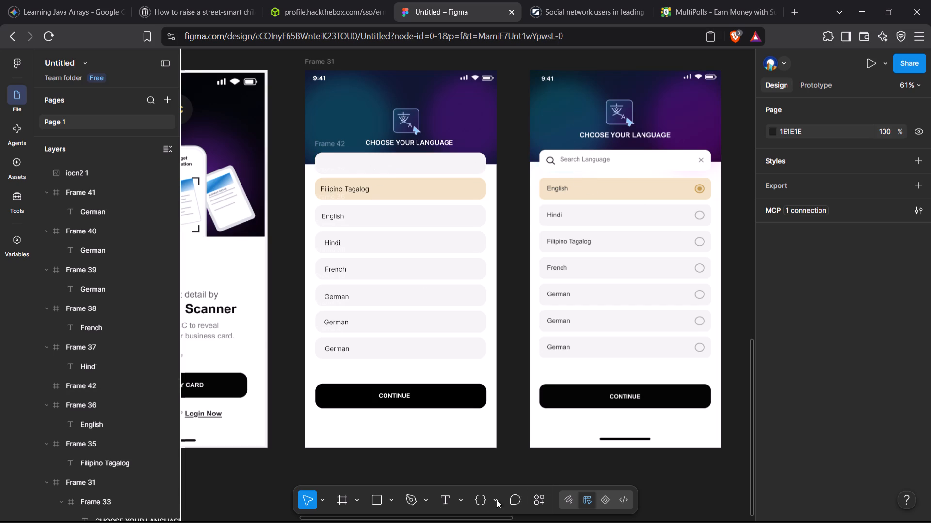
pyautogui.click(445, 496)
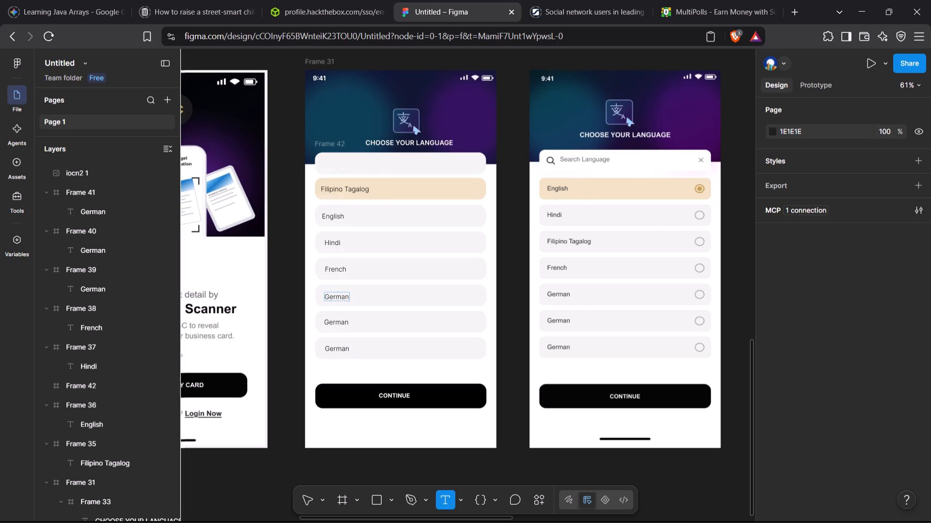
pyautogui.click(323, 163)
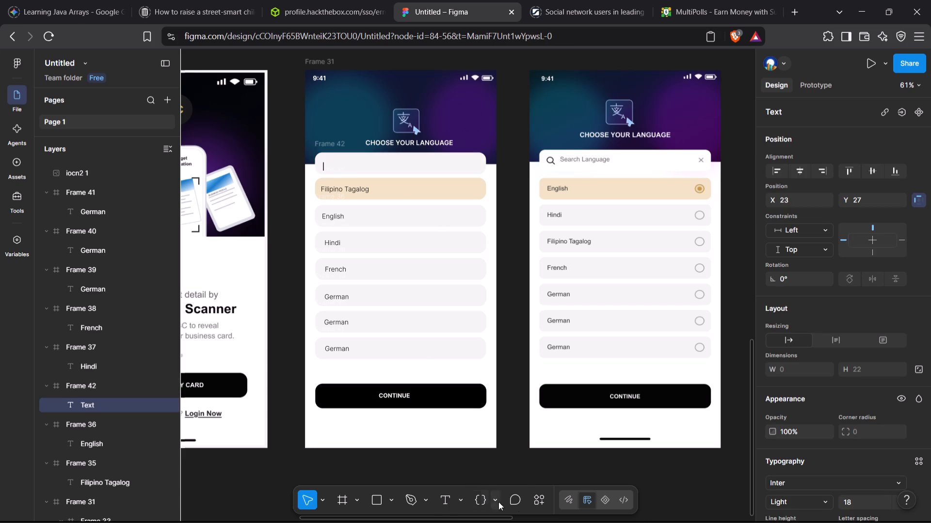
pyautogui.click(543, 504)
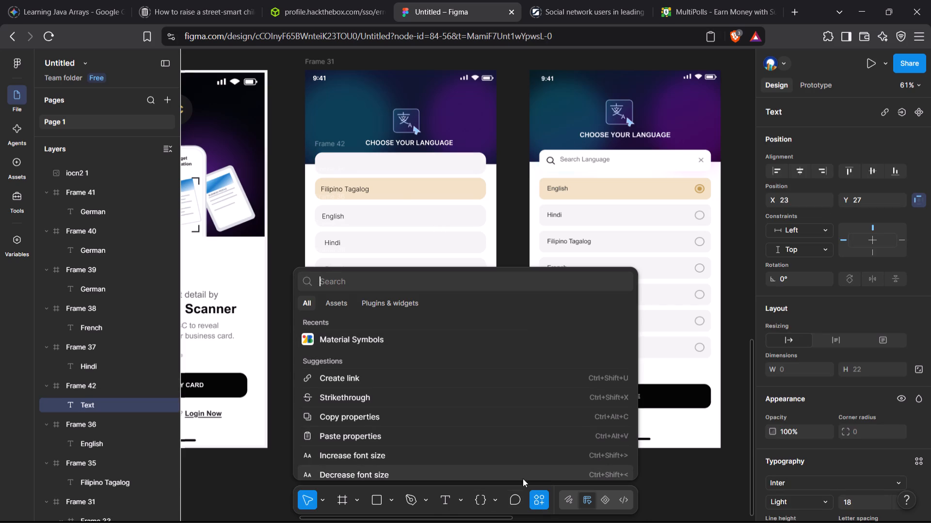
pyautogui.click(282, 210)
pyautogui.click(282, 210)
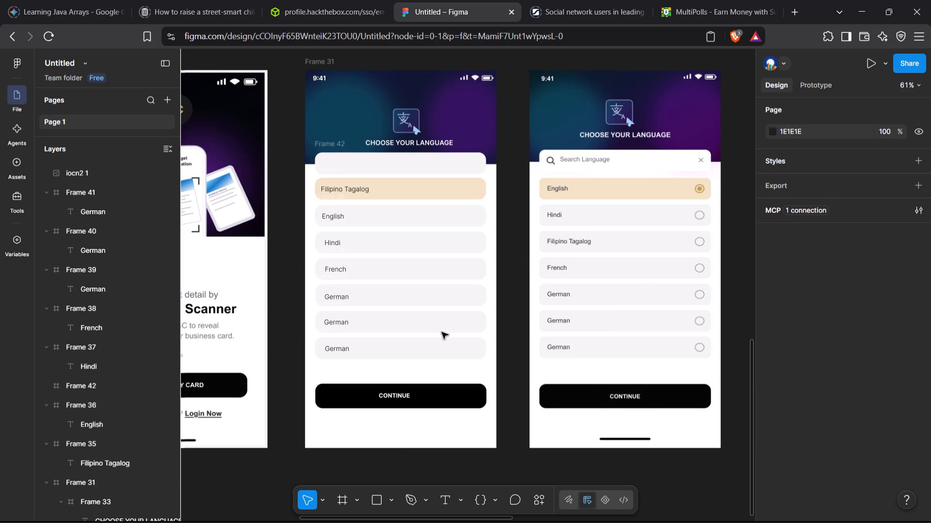
# Start a text label at X 19, Y 19 in Frame 42, the row above Filipino Tagalog.
pyautogui.click(444, 493)
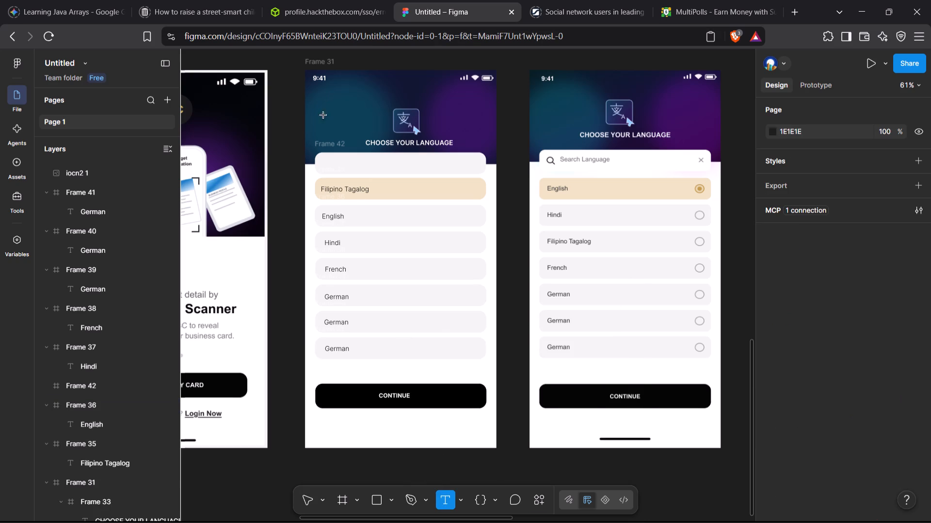
pyautogui.click(322, 160)
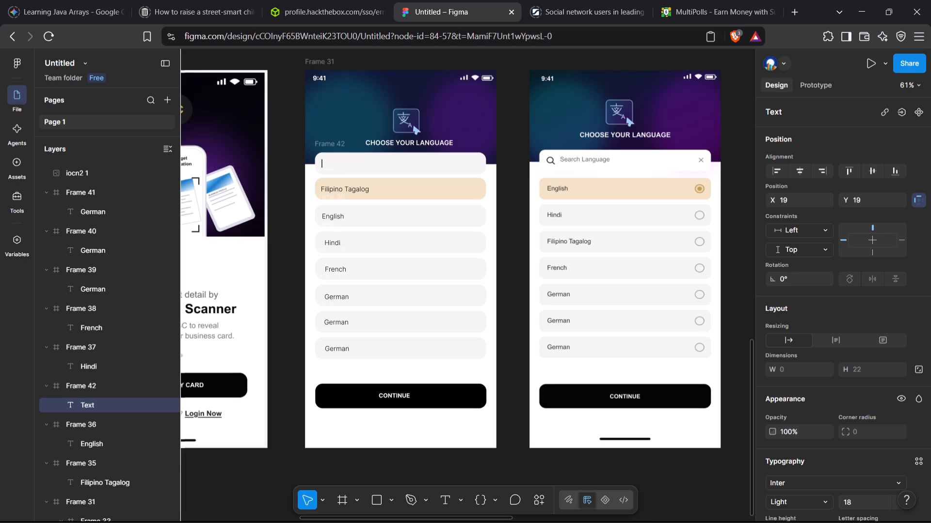
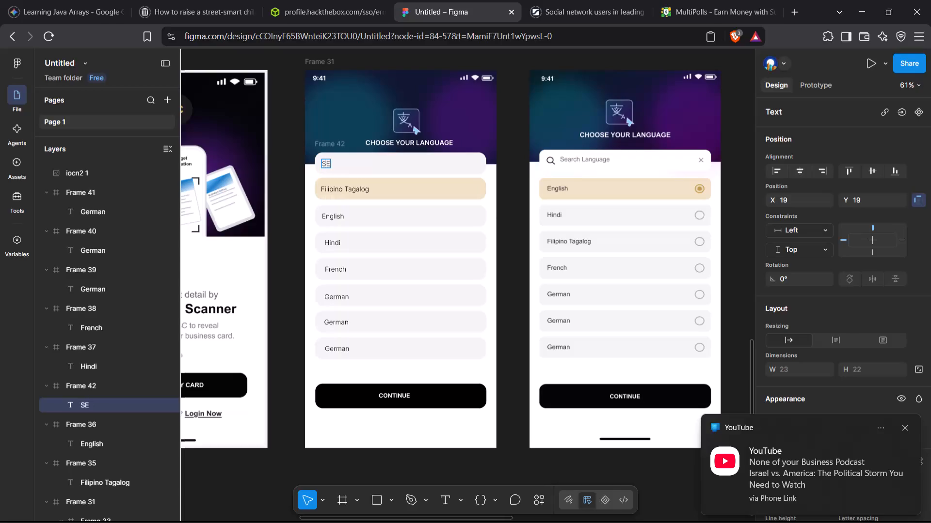
# Complete the text label in Frame 42 so that it reads Search Language.
pyautogui.press('BackSpace')
pyautogui.press('BackSpace')
pyautogui.write('earch')
pyautogui.press('space')
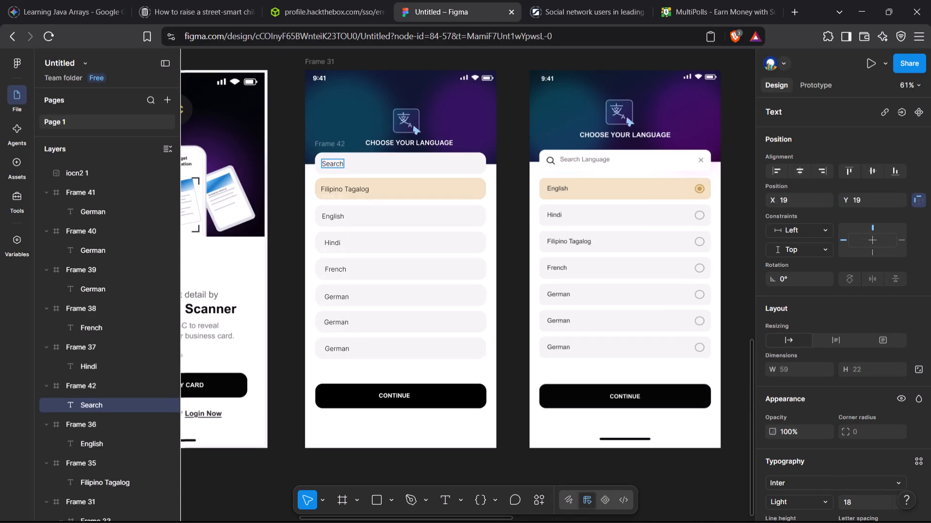
pyautogui.write('Language')
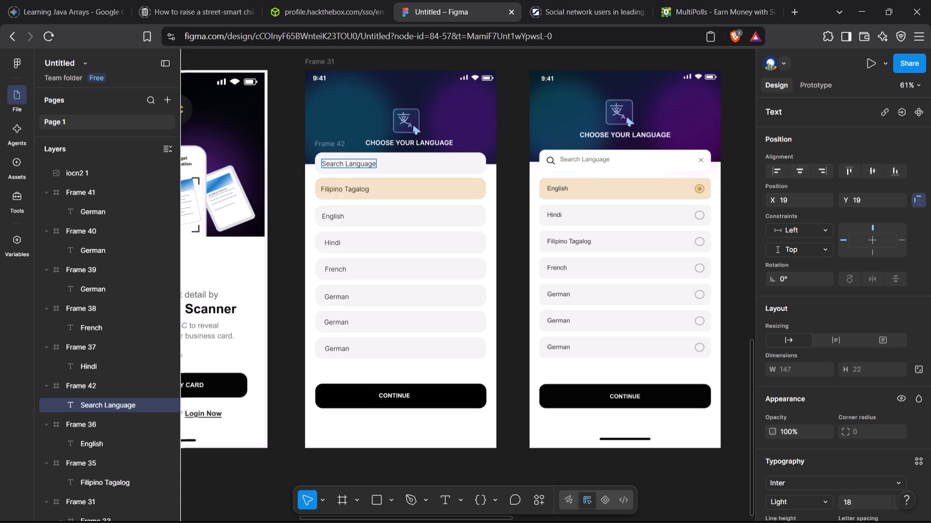
pyautogui.click(277, 163)
# Nudge the Search Language label to X 40, Y 15 in Frame 42 and deselect it.
pyautogui.press('Right')
pyautogui.press('Right')
pyautogui.press('Right')
pyautogui.press('Right')
pyautogui.press('Right')
pyautogui.press('Right')
pyautogui.press('Right')
pyautogui.press('Right')
pyautogui.press('Right')
pyautogui.press('Right')
pyautogui.press('Right')
pyautogui.press('Right')
pyautogui.press('Right')
pyautogui.press('Right')
pyautogui.press('Right')
pyautogui.press('Right')
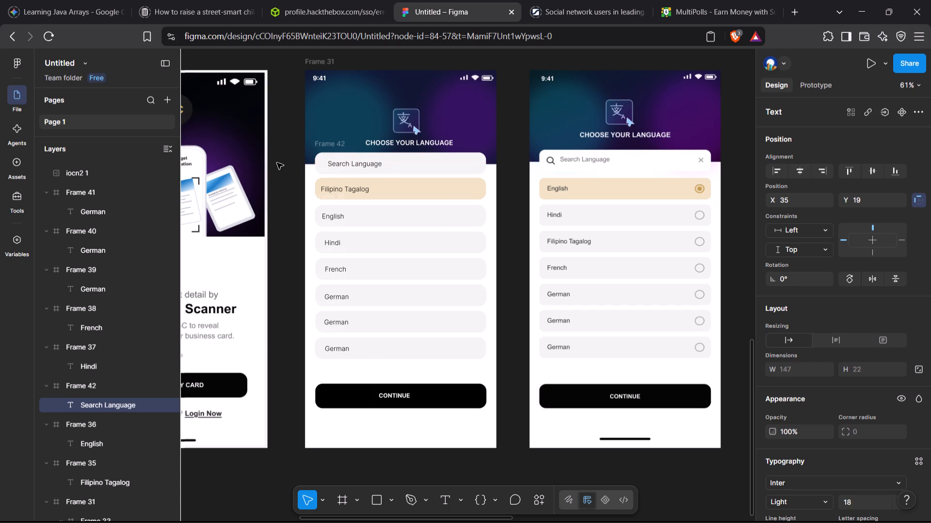
pyautogui.press('Right')
pyautogui.press('Up')
pyautogui.press('Up')
pyautogui.press('Up')
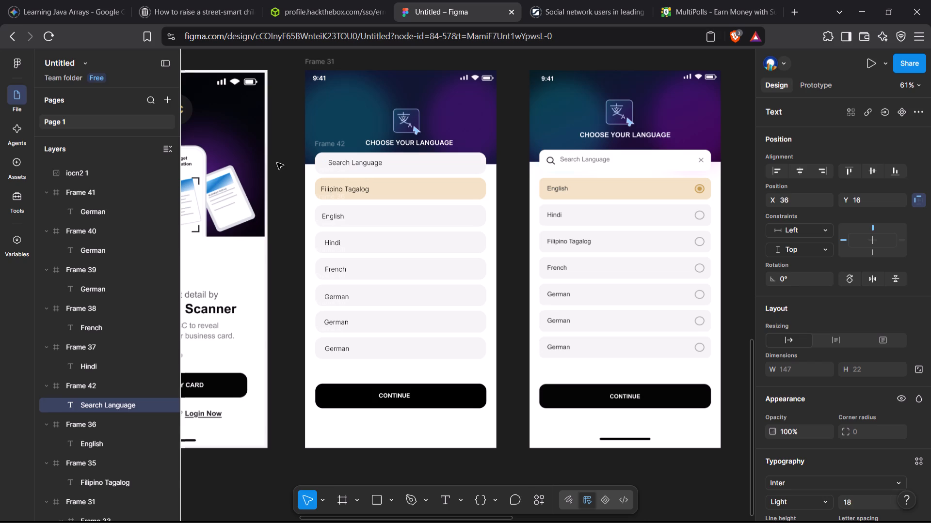
pyautogui.press('Right')
pyautogui.press('Left')
pyautogui.press('Left')
pyautogui.press('Left')
pyautogui.press('Left')
pyautogui.press('Left')
pyautogui.press('Left')
pyautogui.press('Left')
pyautogui.press('Down')
pyautogui.press('Down')
pyautogui.press('Down')
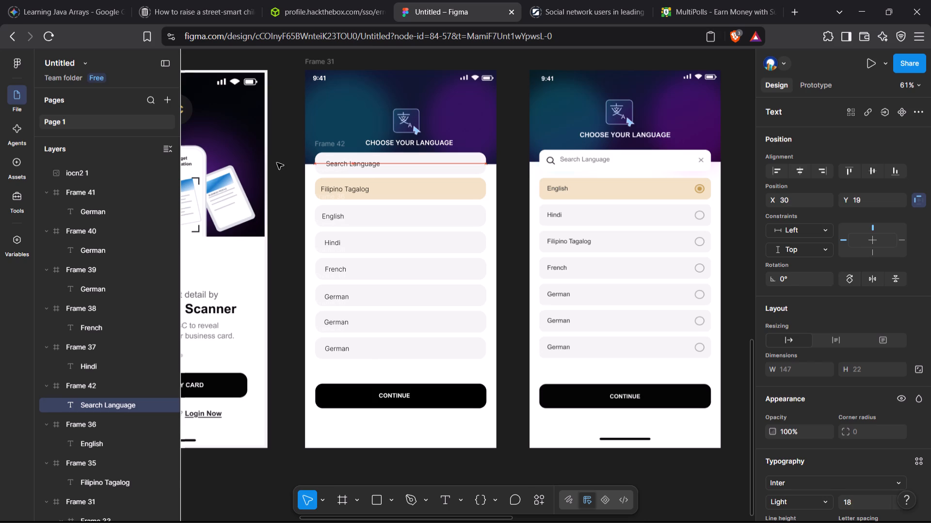
pyautogui.press('Up')
pyautogui.press('Up')
pyautogui.press('Up')
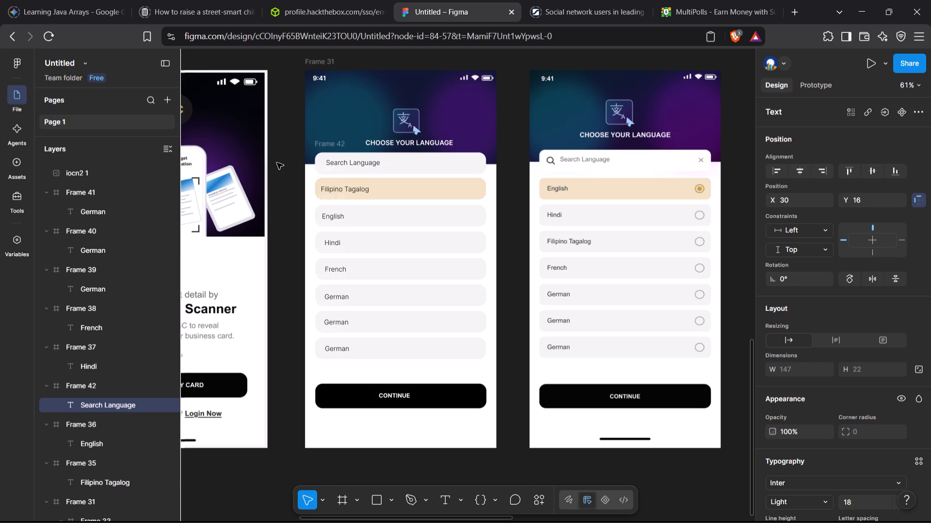
pyautogui.press('Up')
pyautogui.press('Up')
pyautogui.press('Down')
pyautogui.press('Right')
pyautogui.press('Right')
pyautogui.press('Right')
pyautogui.press('Right')
pyautogui.press('Right')
pyautogui.press('Right')
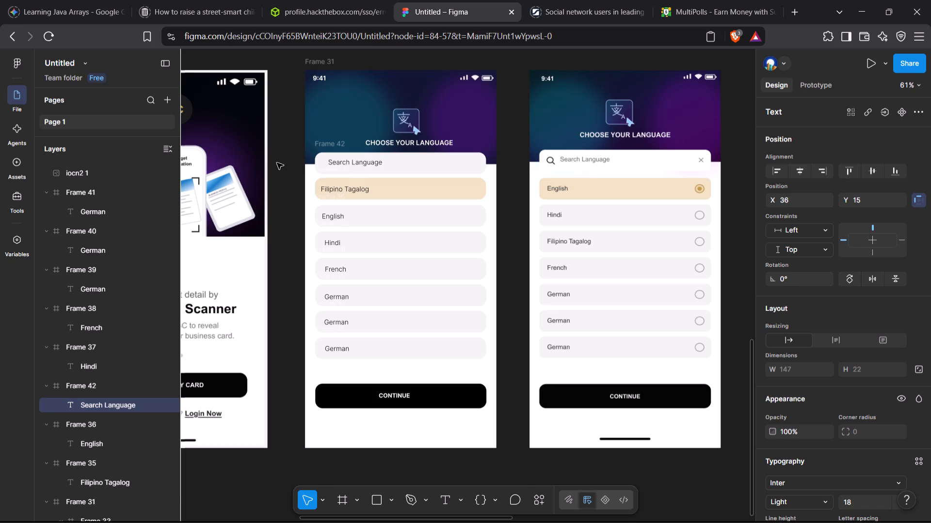
pyautogui.press('Right')
pyautogui.press('Right')
pyautogui.press('Right')
pyautogui.press('Right')
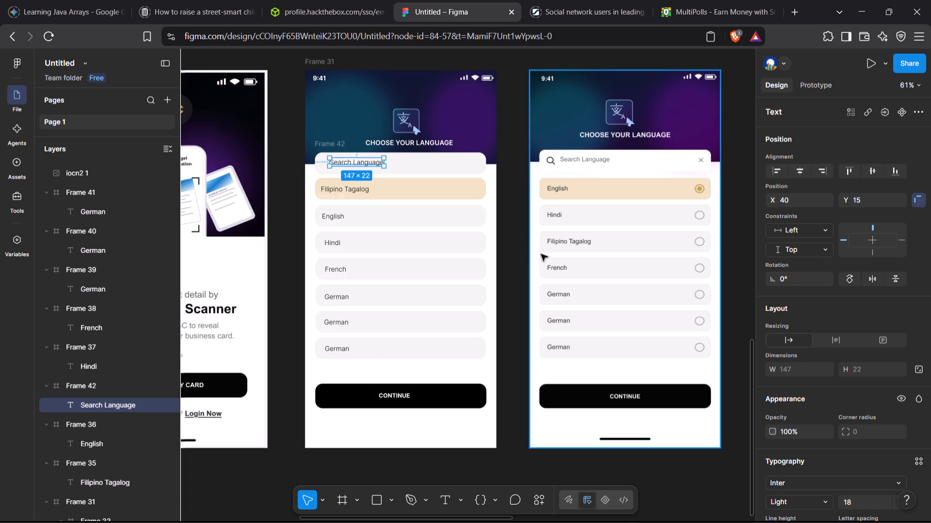
pyautogui.click(521, 244)
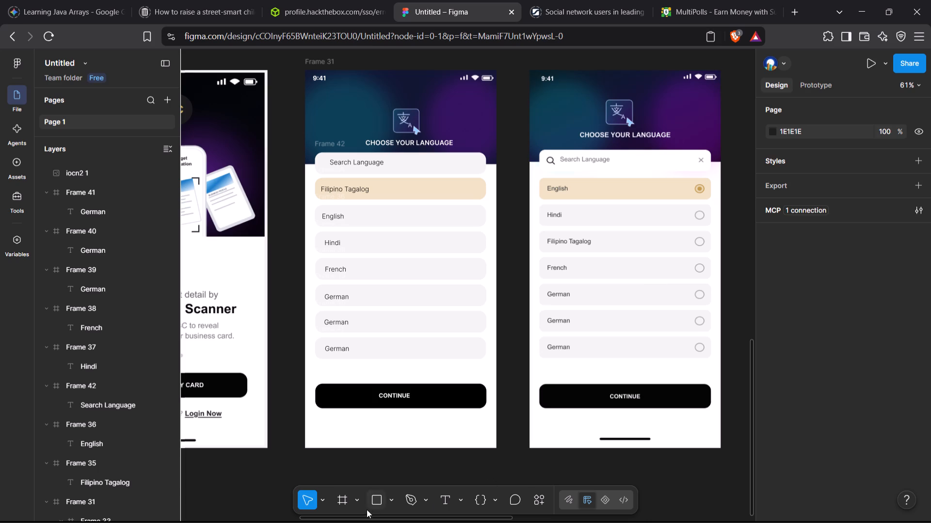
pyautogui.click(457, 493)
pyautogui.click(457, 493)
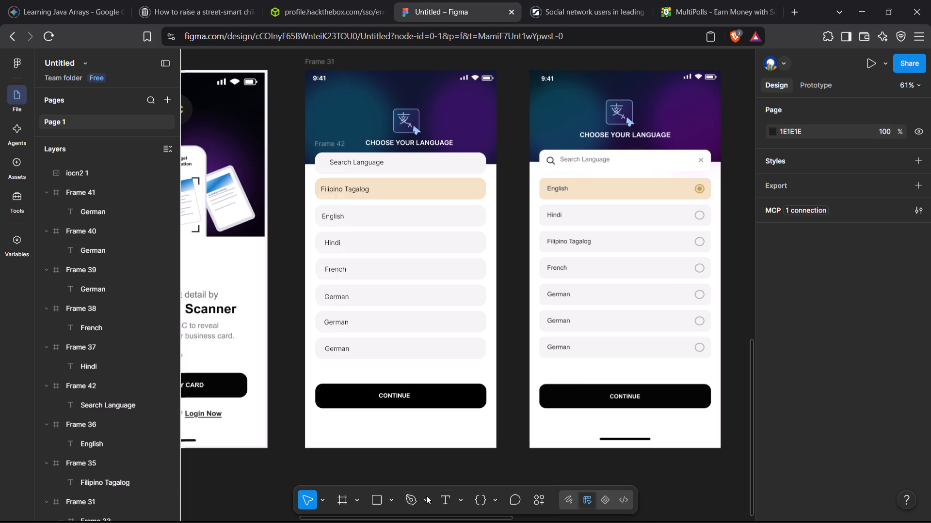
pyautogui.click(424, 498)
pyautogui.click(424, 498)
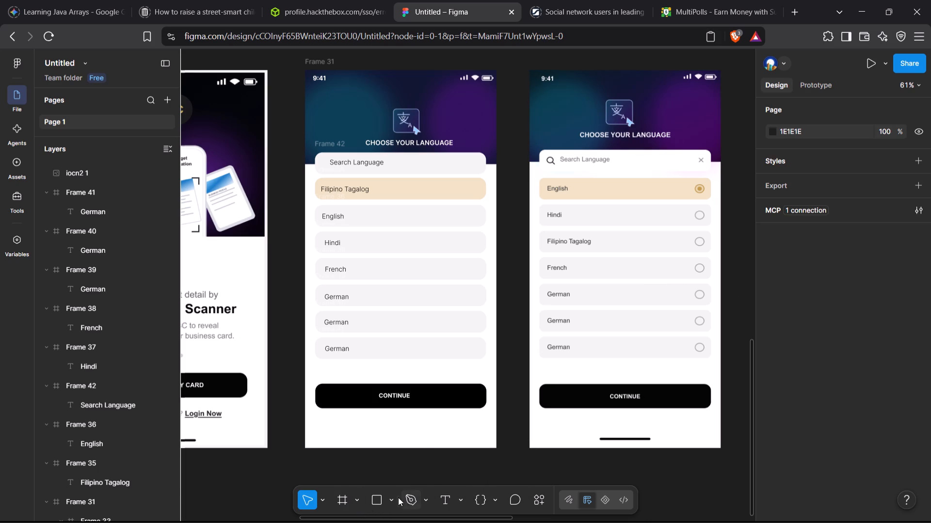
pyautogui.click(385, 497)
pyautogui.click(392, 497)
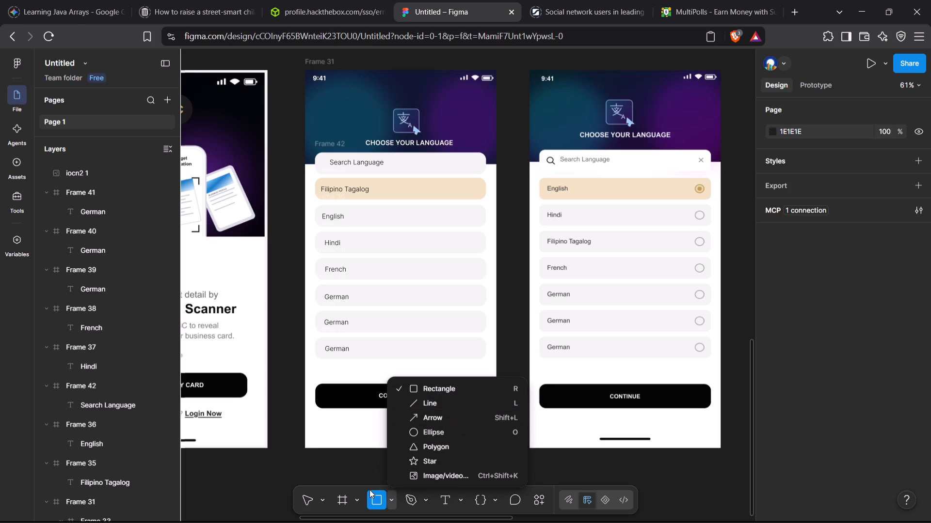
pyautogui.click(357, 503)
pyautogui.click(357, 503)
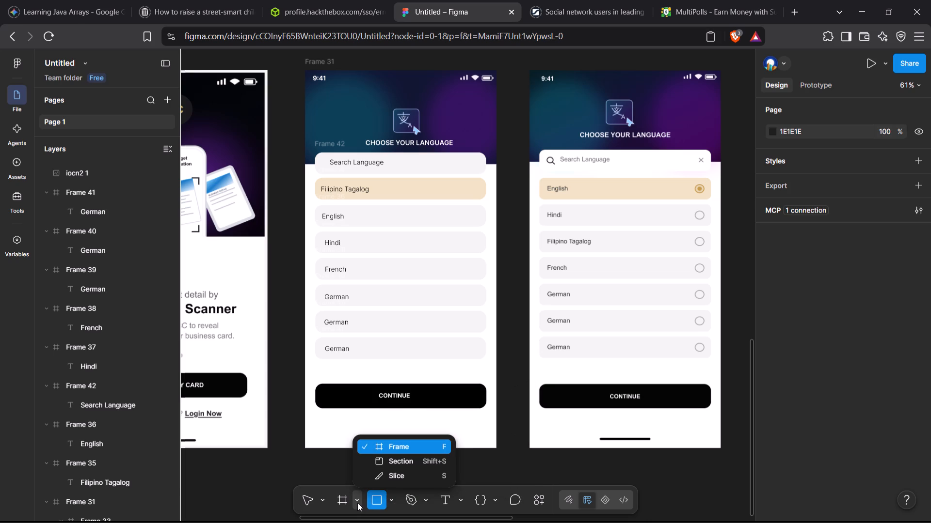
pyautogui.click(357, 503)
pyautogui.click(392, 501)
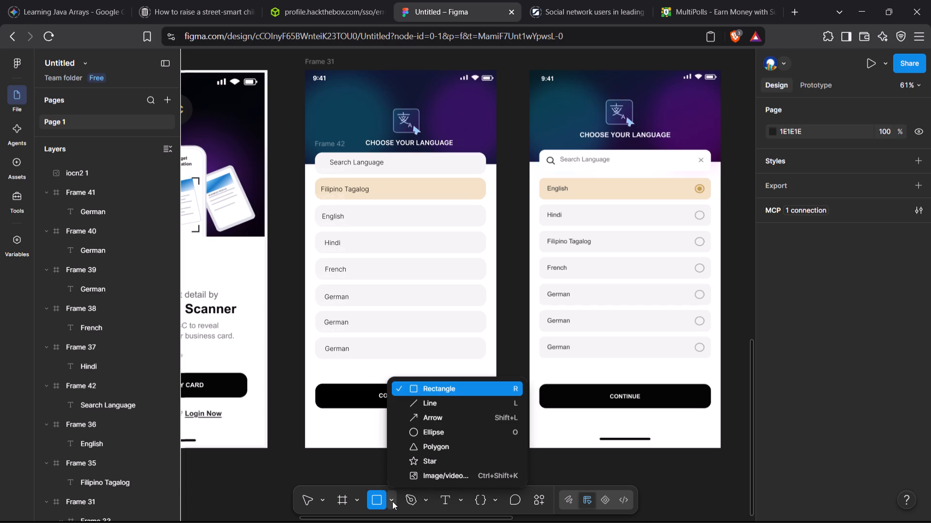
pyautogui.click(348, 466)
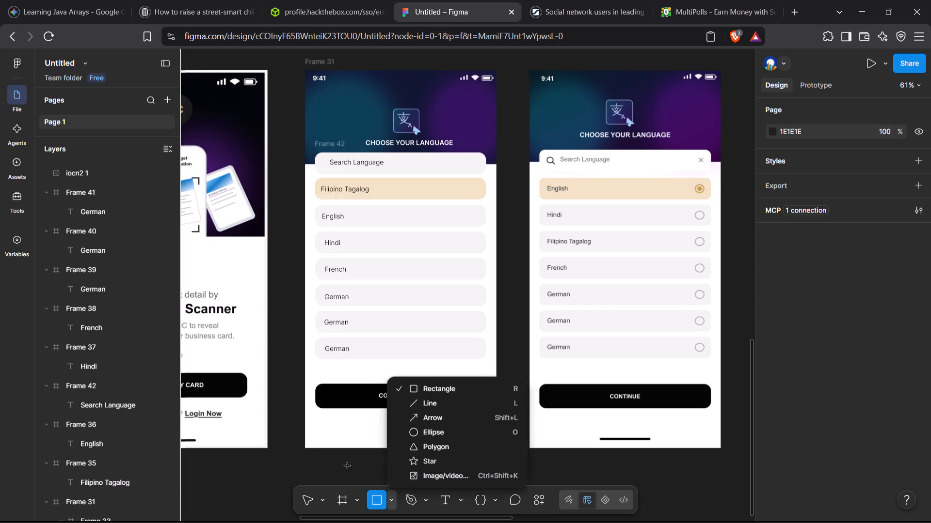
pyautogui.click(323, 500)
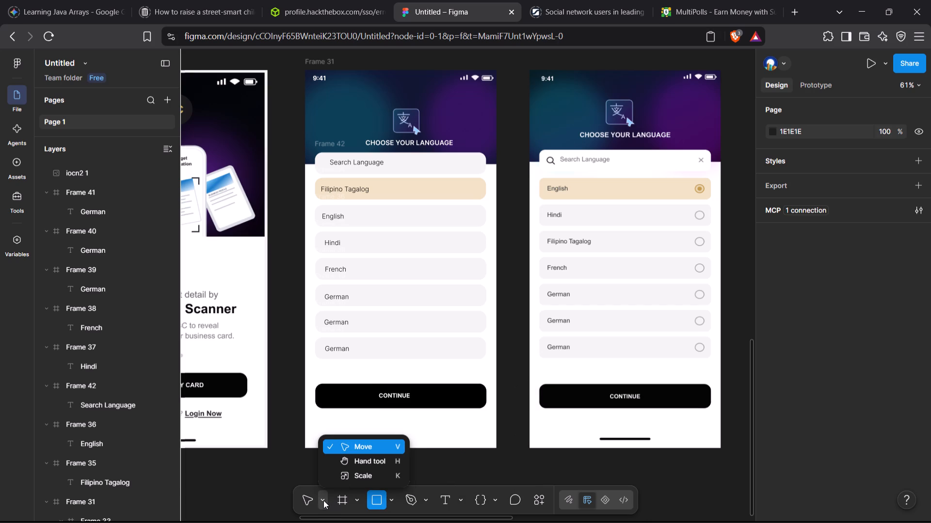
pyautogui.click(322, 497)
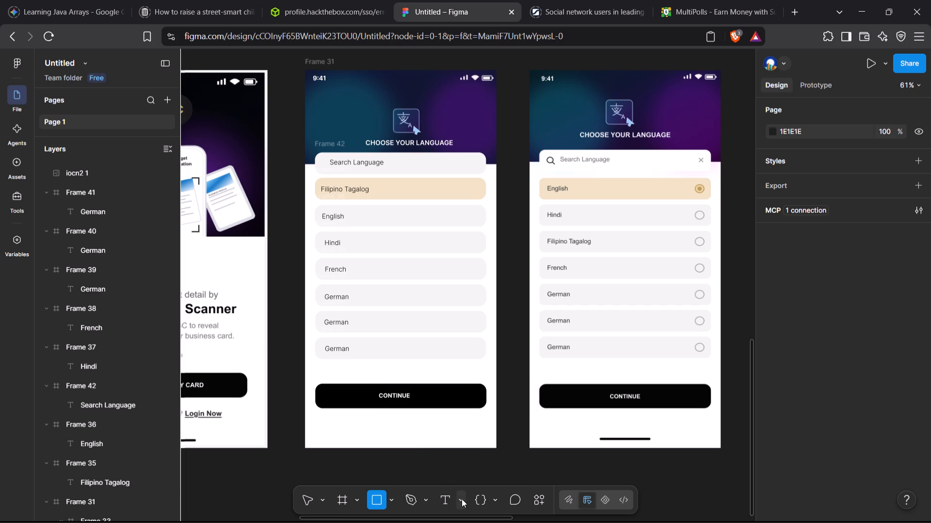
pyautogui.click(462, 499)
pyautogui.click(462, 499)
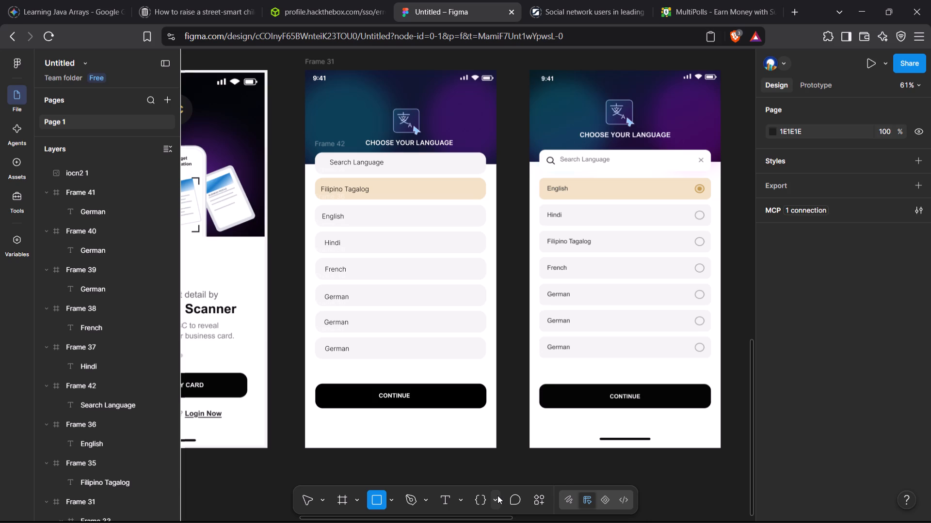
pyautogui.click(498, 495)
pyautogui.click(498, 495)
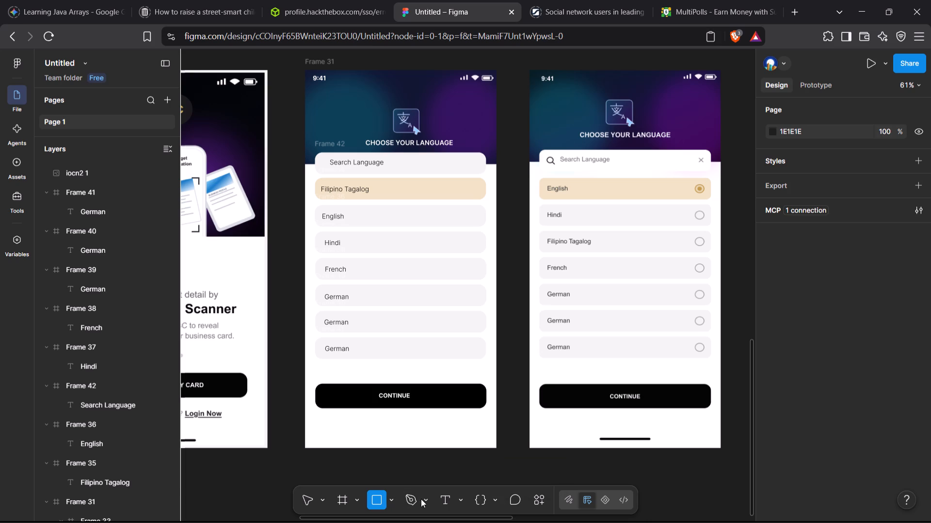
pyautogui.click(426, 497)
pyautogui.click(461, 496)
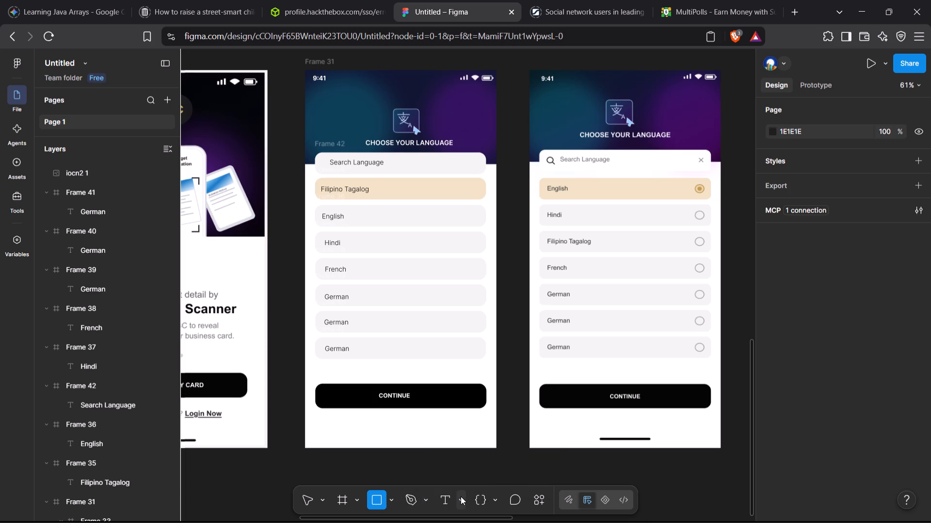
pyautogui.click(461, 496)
# Place a 100 × 100 ellipse at the right end of the German row directly below French, in Frame 39.
pyautogui.click(389, 497)
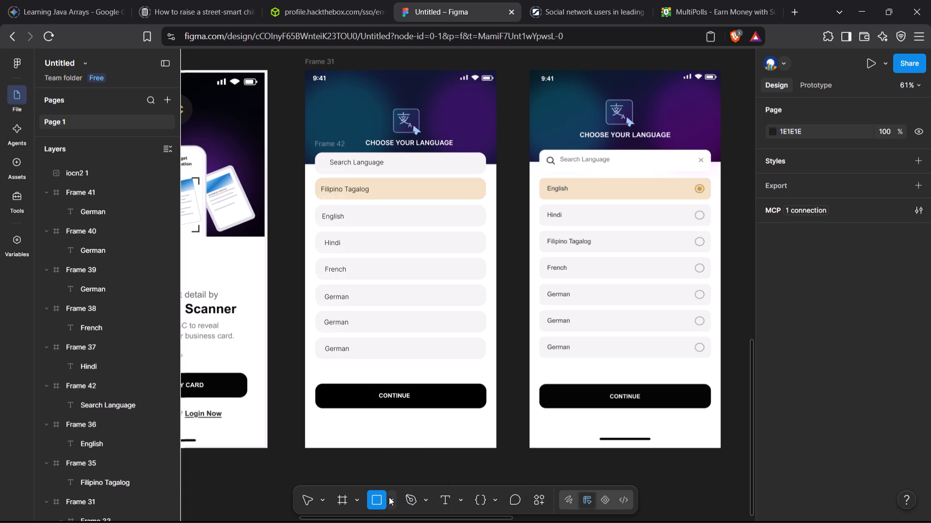
pyautogui.click(389, 497)
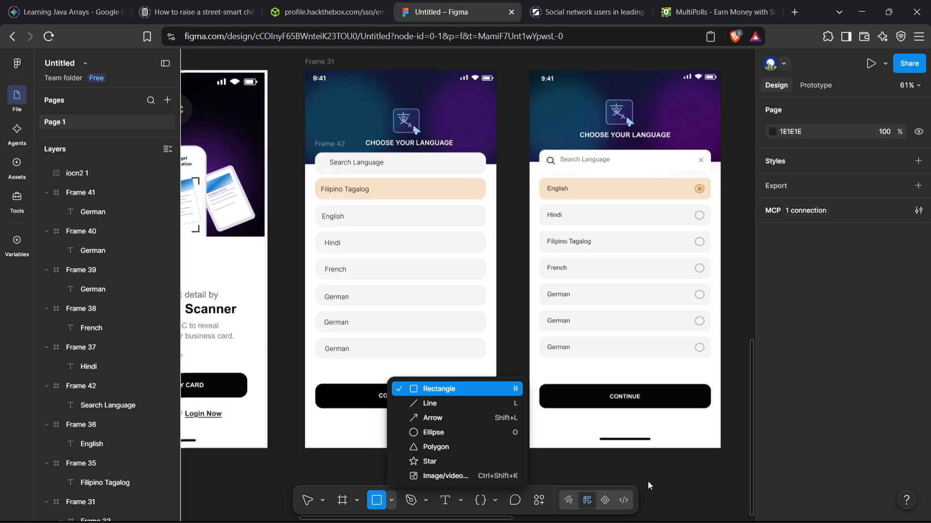
pyautogui.click(499, 435)
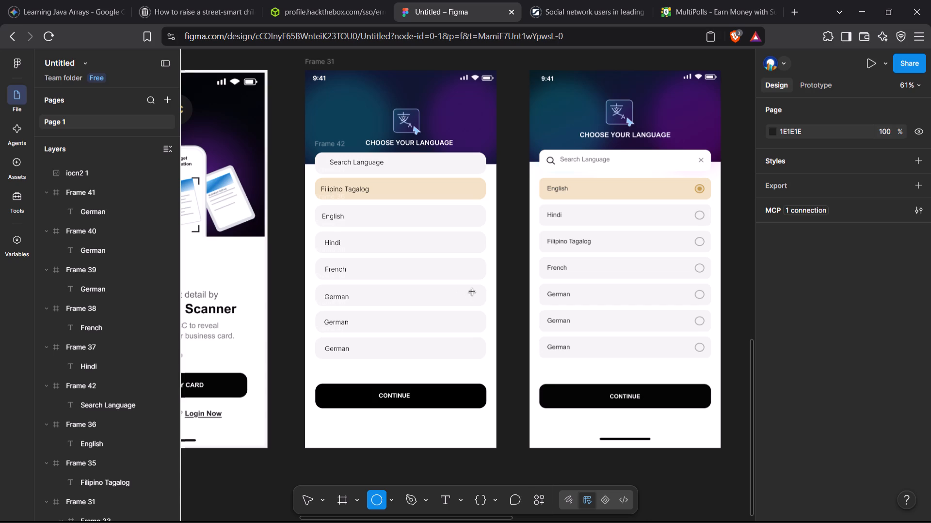
pyautogui.click(472, 292)
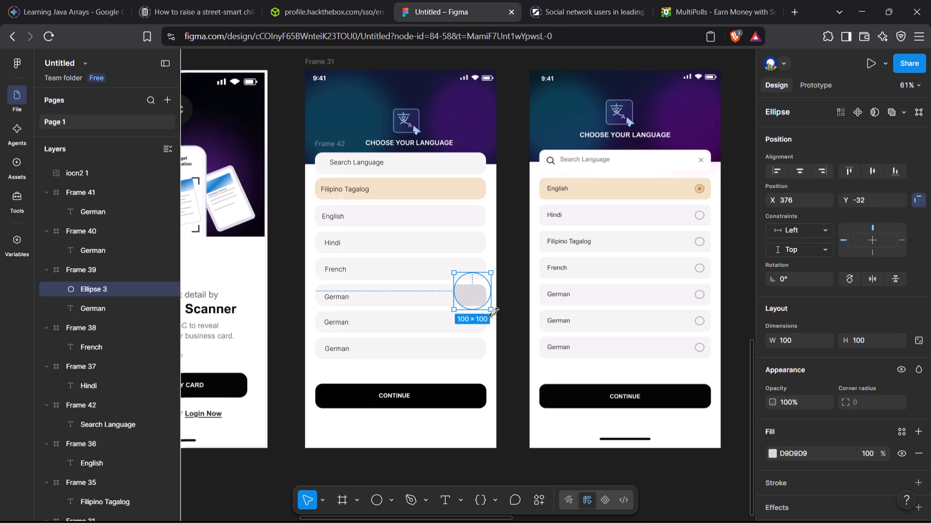
# Shrink the new ellipse in Frame 39 to about 29 × 22 and deselect it.
pyautogui.moveTo(493, 311); pyautogui.dragTo(471, 292)
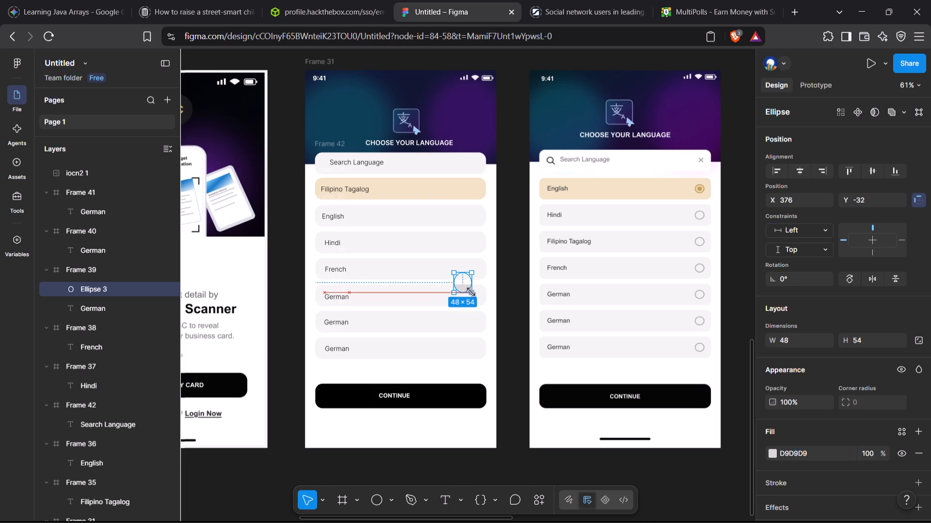
pyautogui.moveTo(471, 292); pyautogui.dragTo(464, 284)
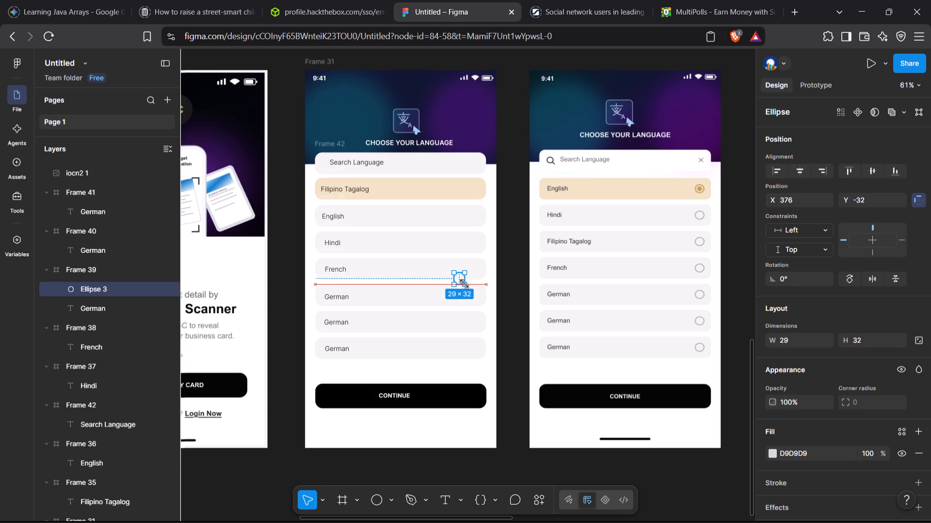
pyautogui.moveTo(464, 284); pyautogui.dragTo(464, 282)
pyautogui.moveTo(464, 282); pyautogui.dragTo(463, 281)
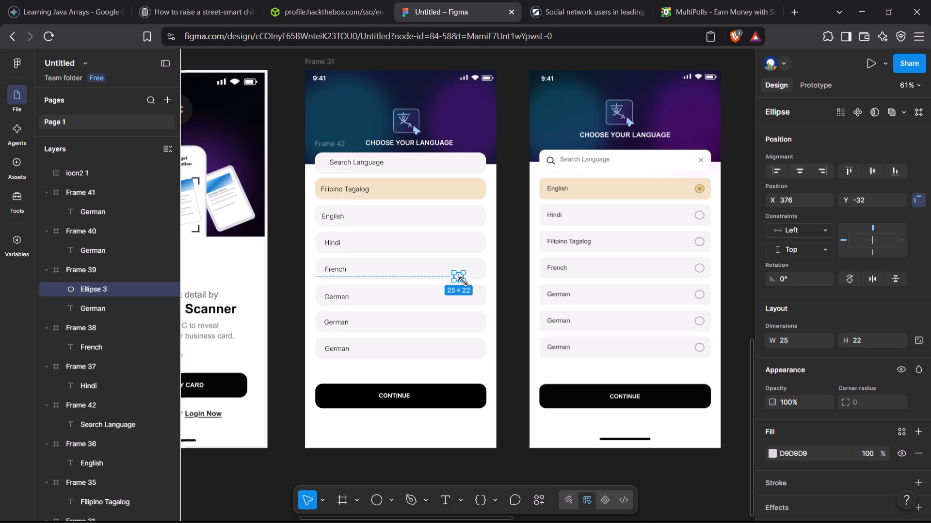
pyautogui.moveTo(463, 281); pyautogui.dragTo(464, 281)
pyautogui.moveTo(464, 281); pyautogui.dragTo(465, 280)
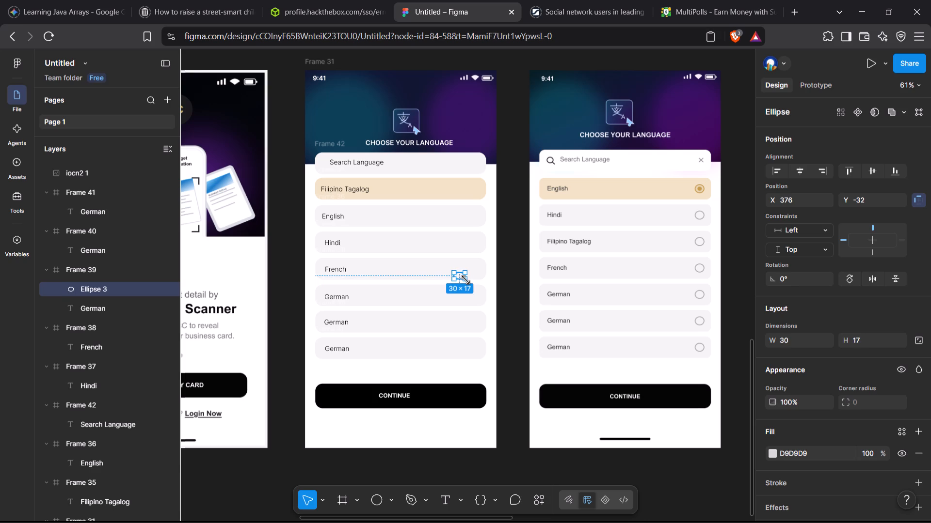
pyautogui.moveTo(465, 280); pyautogui.dragTo(465, 281)
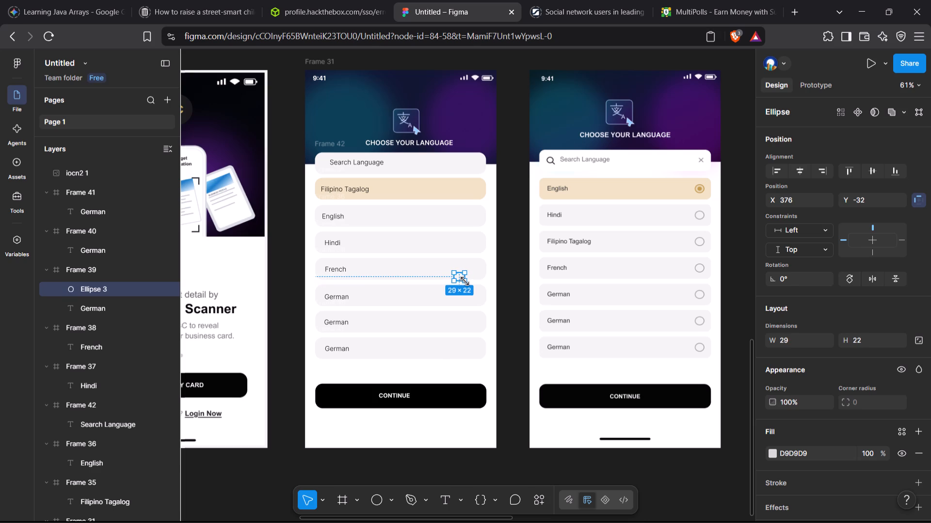
pyautogui.moveTo(465, 281); pyautogui.dragTo(465, 281)
pyautogui.click(460, 276)
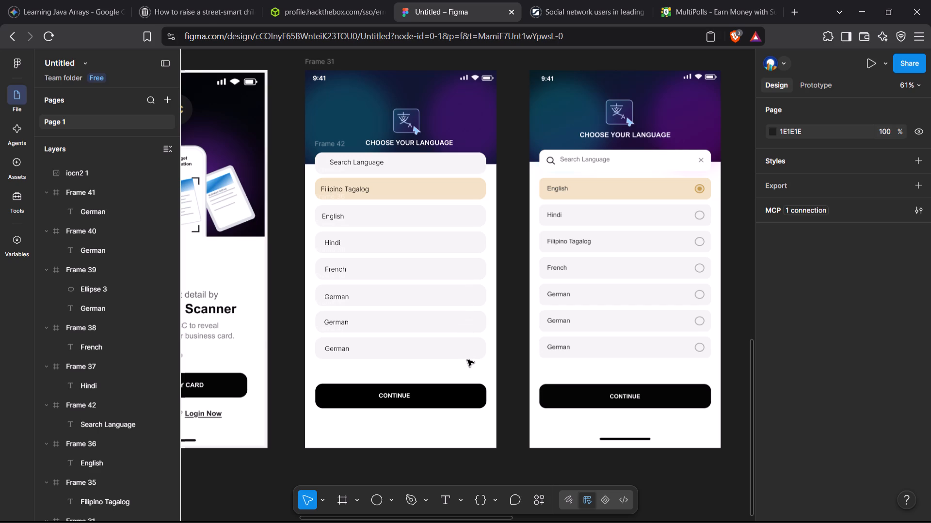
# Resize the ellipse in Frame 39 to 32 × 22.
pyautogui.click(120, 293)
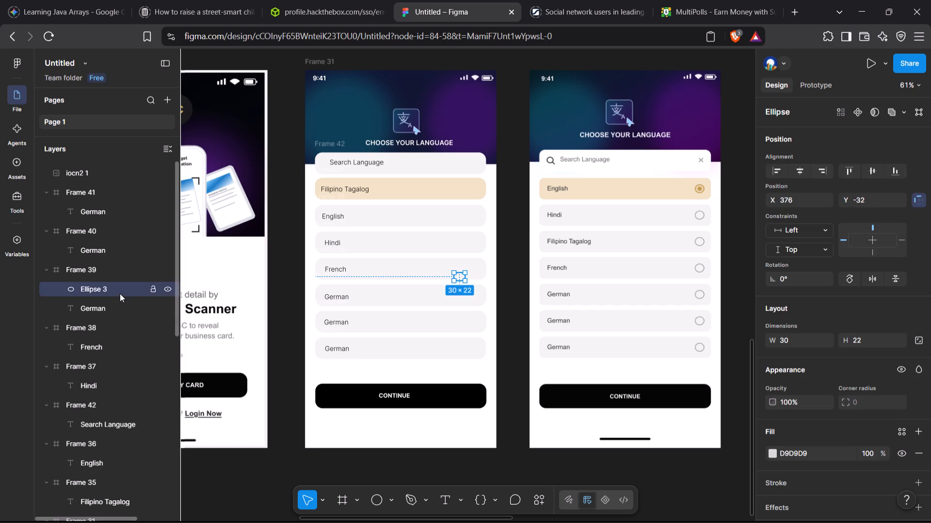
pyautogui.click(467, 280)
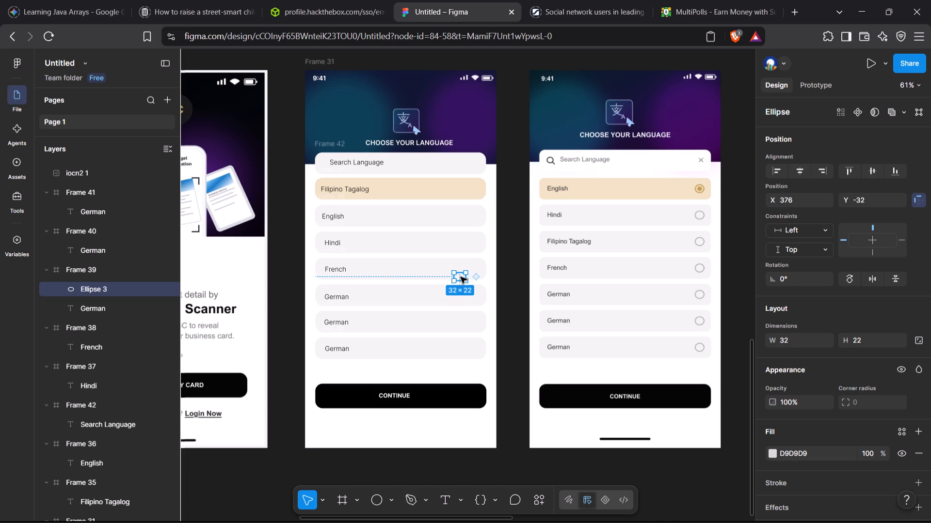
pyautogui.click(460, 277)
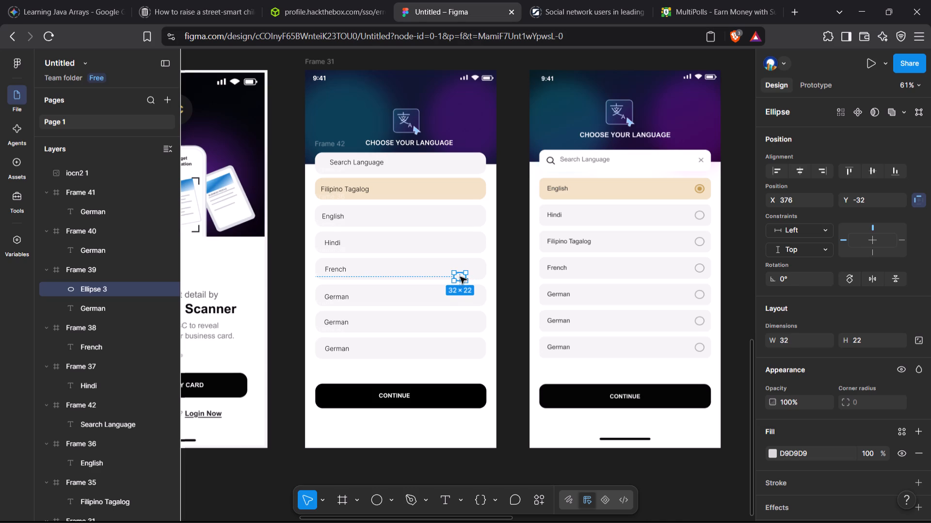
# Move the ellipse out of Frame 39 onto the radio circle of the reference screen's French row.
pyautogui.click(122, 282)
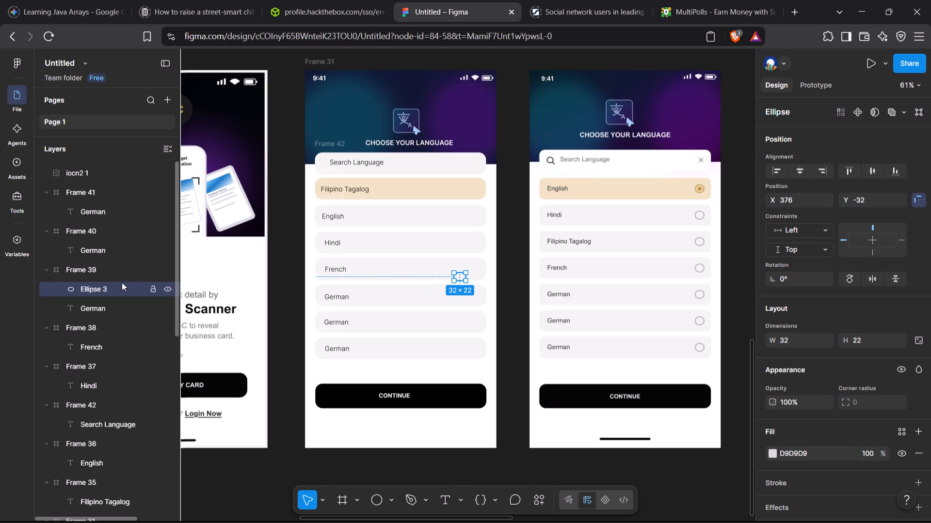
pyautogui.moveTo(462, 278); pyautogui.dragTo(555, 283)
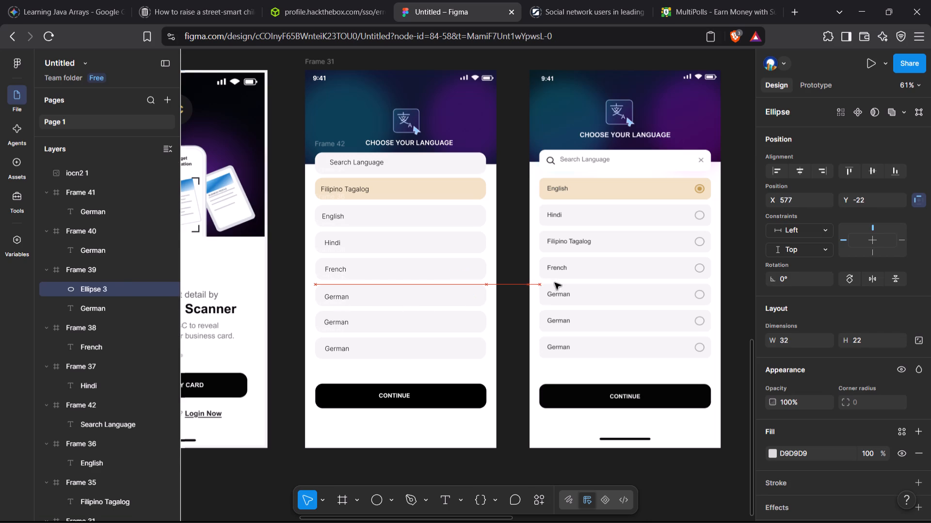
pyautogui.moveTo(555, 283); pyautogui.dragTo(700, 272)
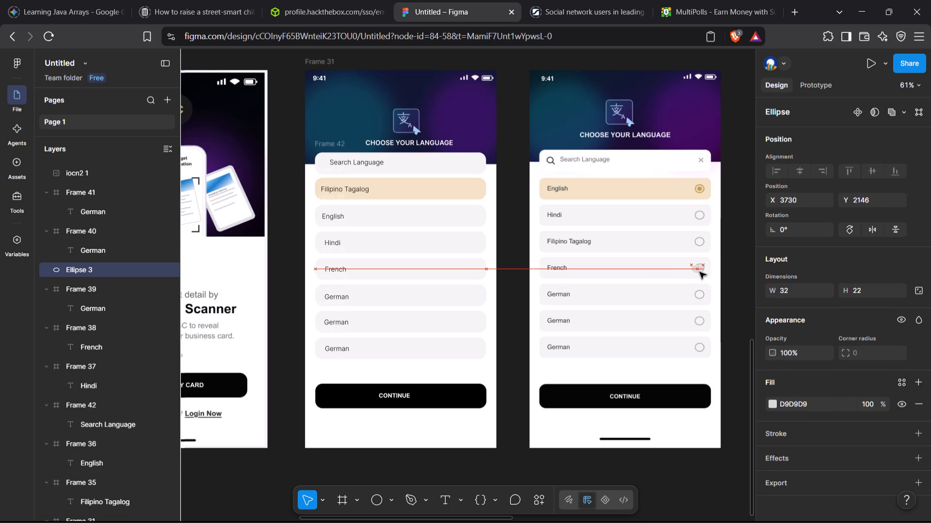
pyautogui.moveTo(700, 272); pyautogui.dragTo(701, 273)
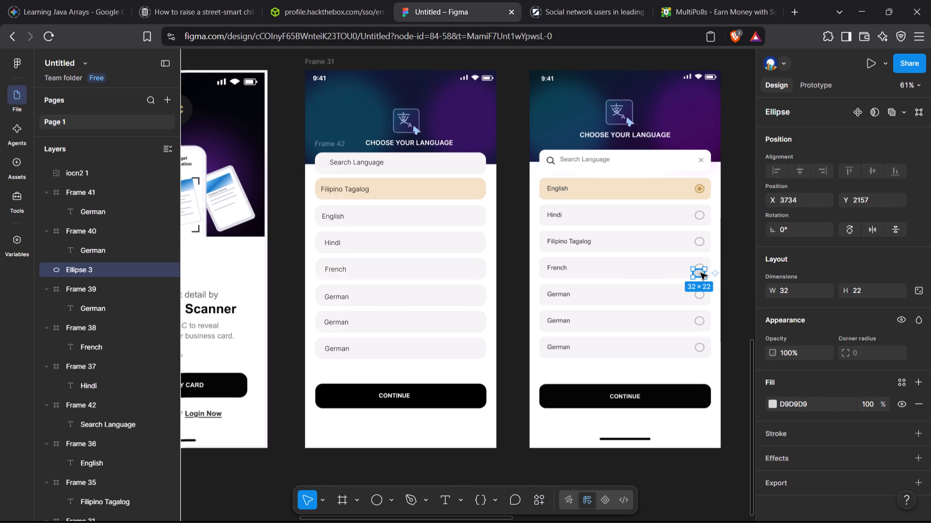
# Delete the ellipse lying over the reference screen's French row.
pyautogui.click(701, 273)
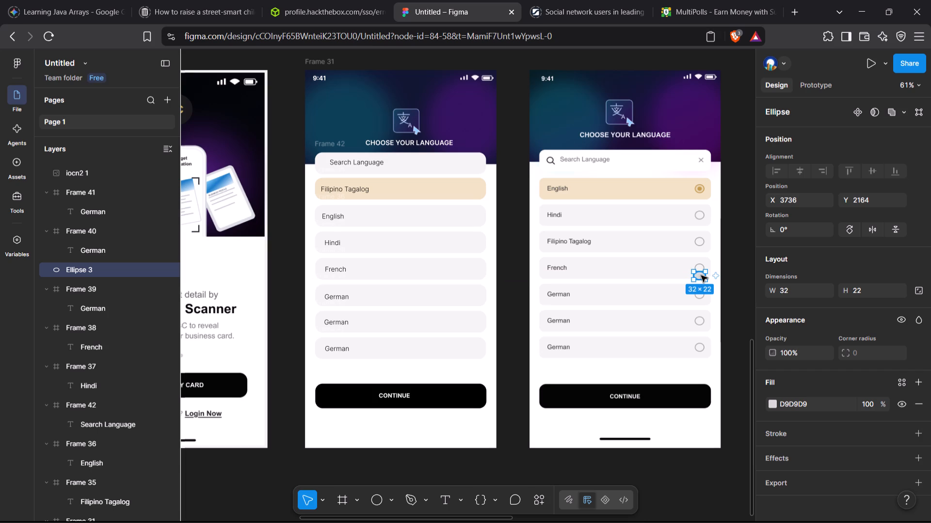
pyautogui.press('Delete')
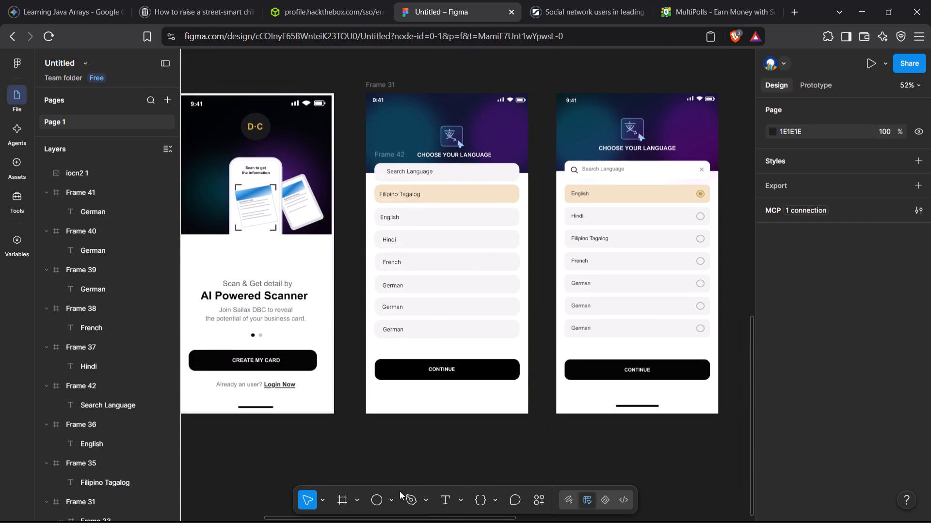
# Run the Material Symbols plugin and search its icons for "Search".
pyautogui.click(541, 499)
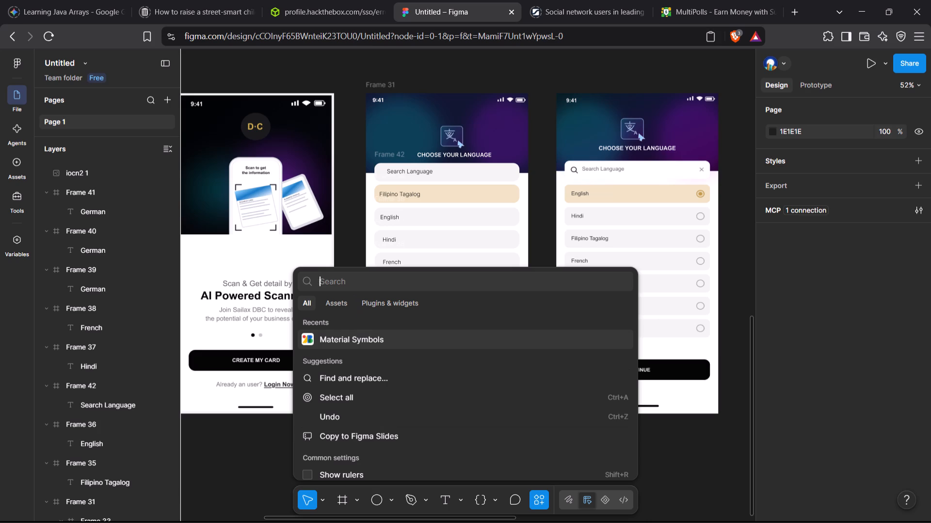
pyautogui.doubleClick(340, 341)
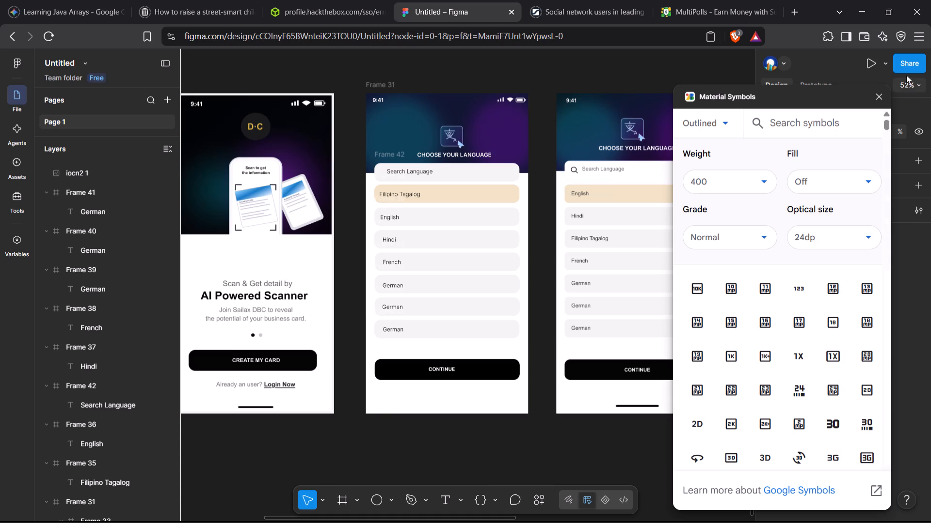
pyautogui.click(804, 125)
pyautogui.write('Sea')
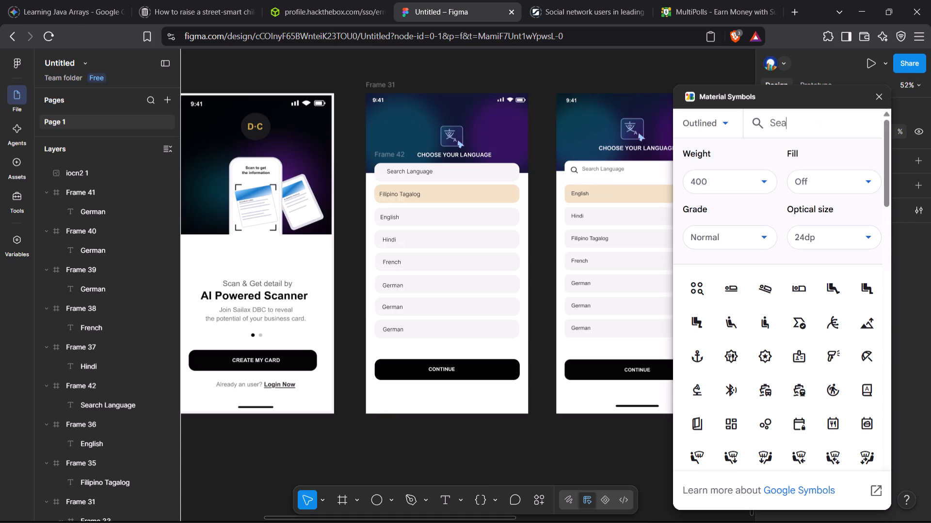
pyautogui.write('ch')
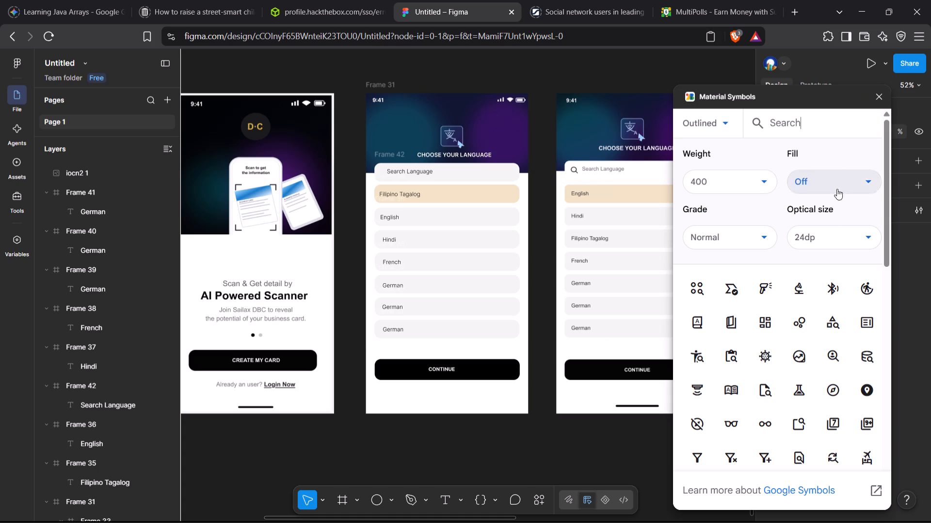
pyautogui.click(836, 125)
pyautogui.press('Return')
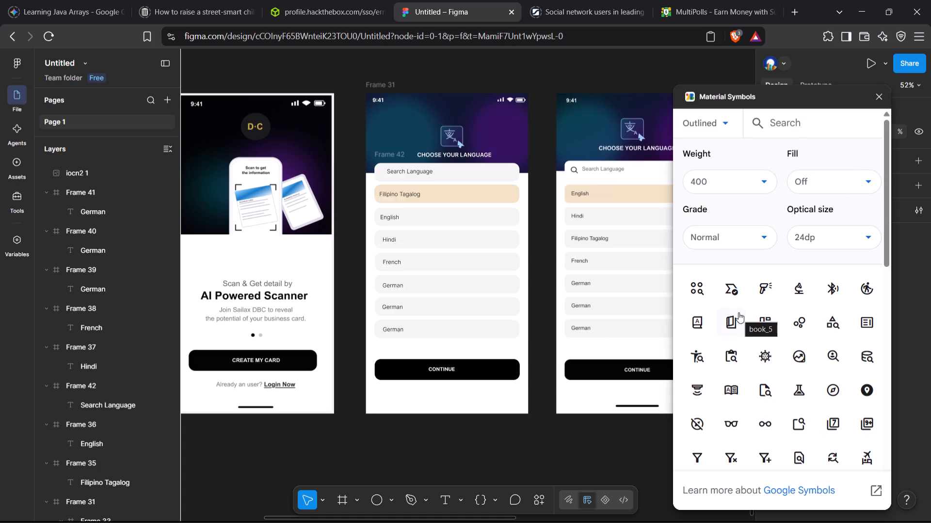
# Find the plain magnifying-glass search symbol among the plugin's results and insert it on the canvas at 24 × 24.
pyautogui.scroll(-1, 760, 342)
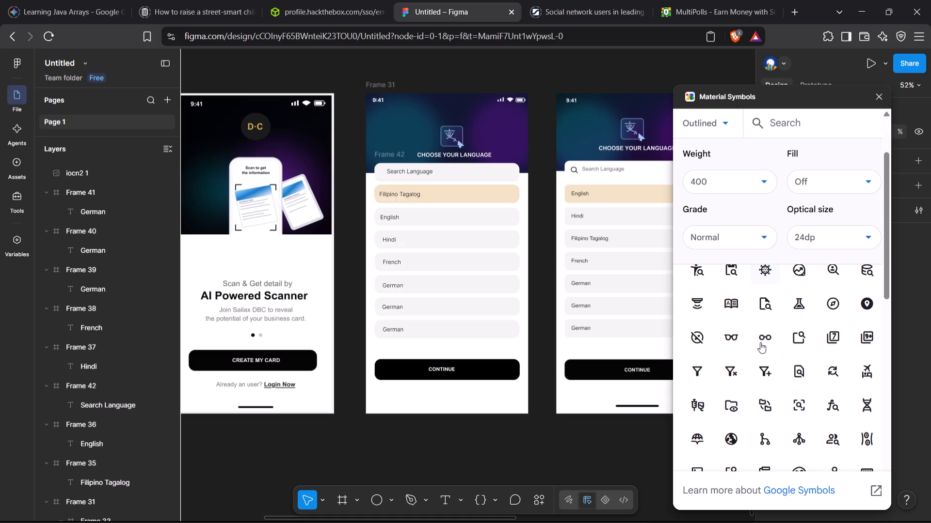
pyautogui.scroll(-2, 760, 342)
pyautogui.scroll(4, 760, 342)
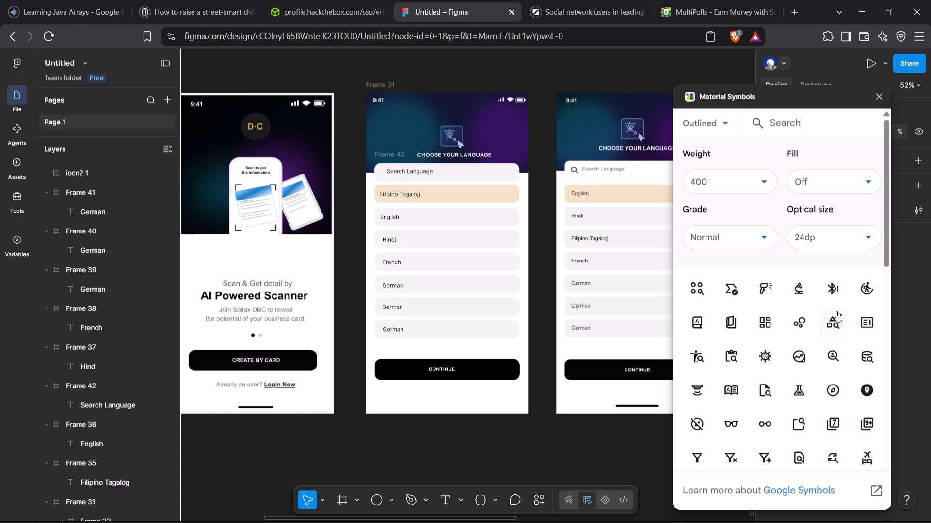
pyautogui.scroll(-1, 839, 400)
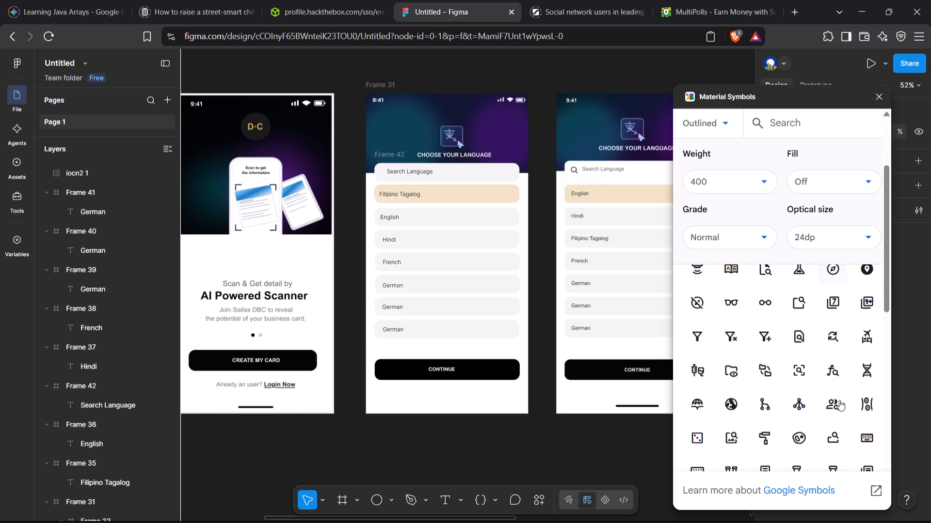
pyautogui.scroll(-2, 839, 400)
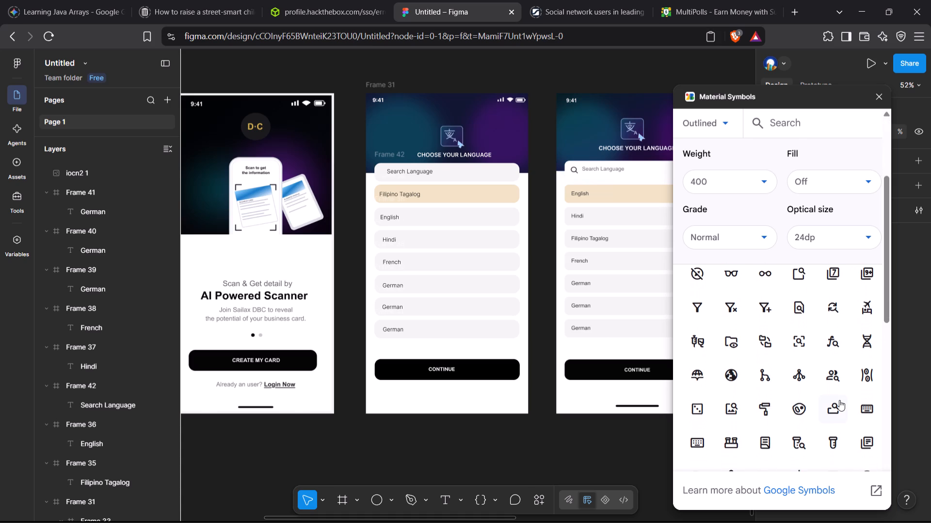
pyautogui.scroll(-2, 839, 400)
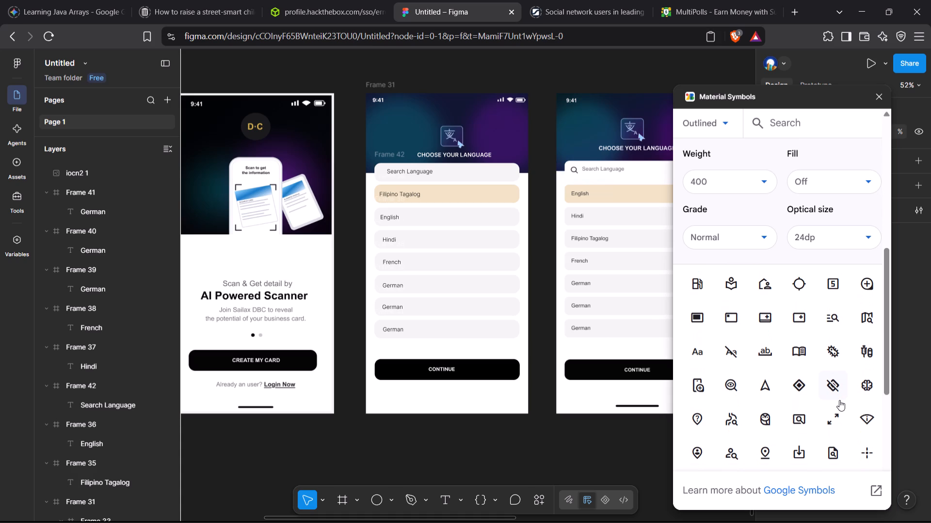
pyautogui.scroll(-1, 831, 379)
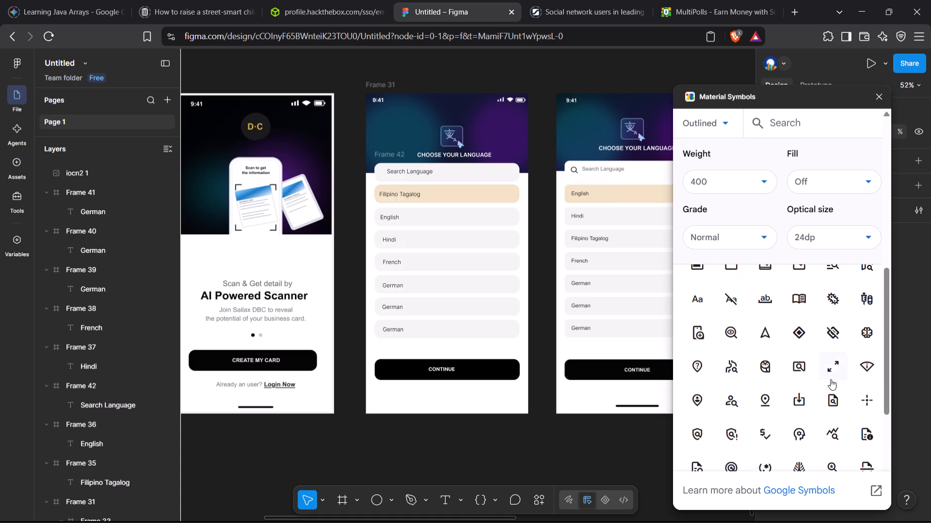
pyautogui.scroll(-2, 831, 379)
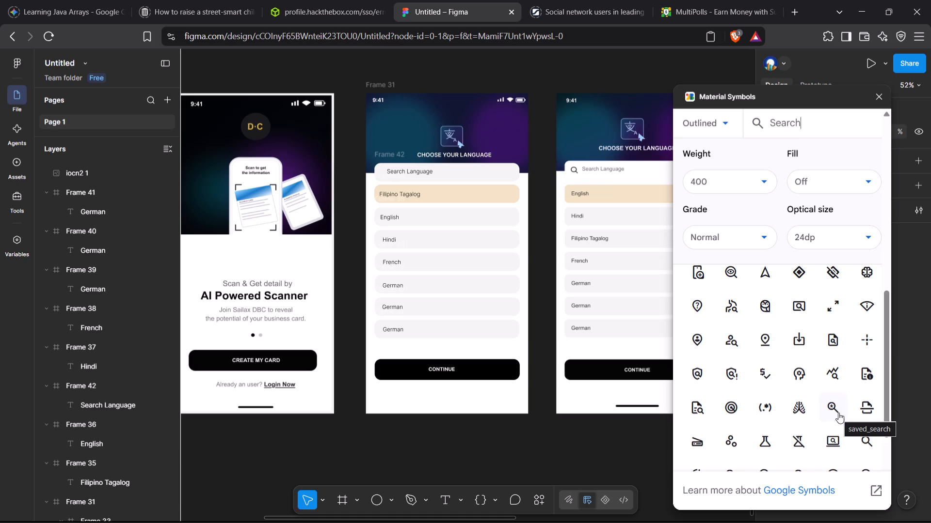
pyautogui.click(873, 443)
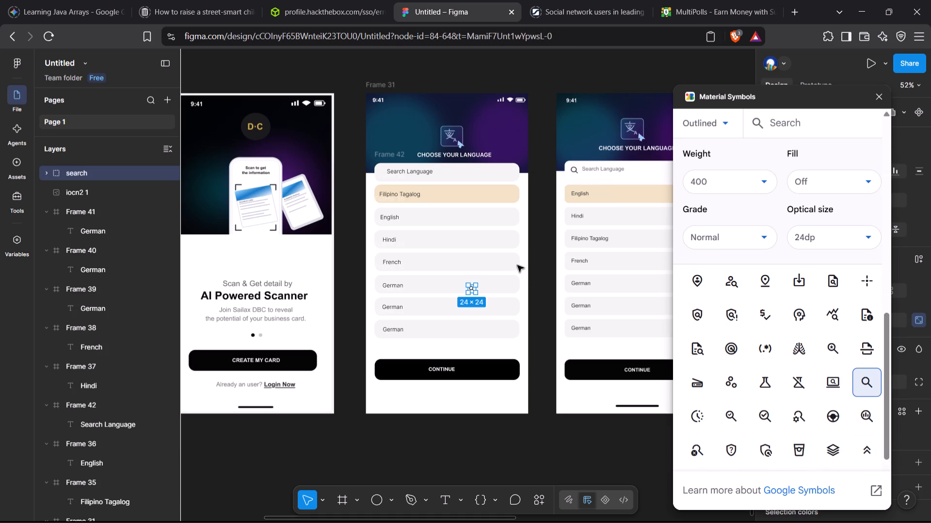
# Move the search icon into Frame 42, just before the Search Language label, and deselect it.
pyautogui.moveTo(473, 290); pyautogui.dragTo(444, 231)
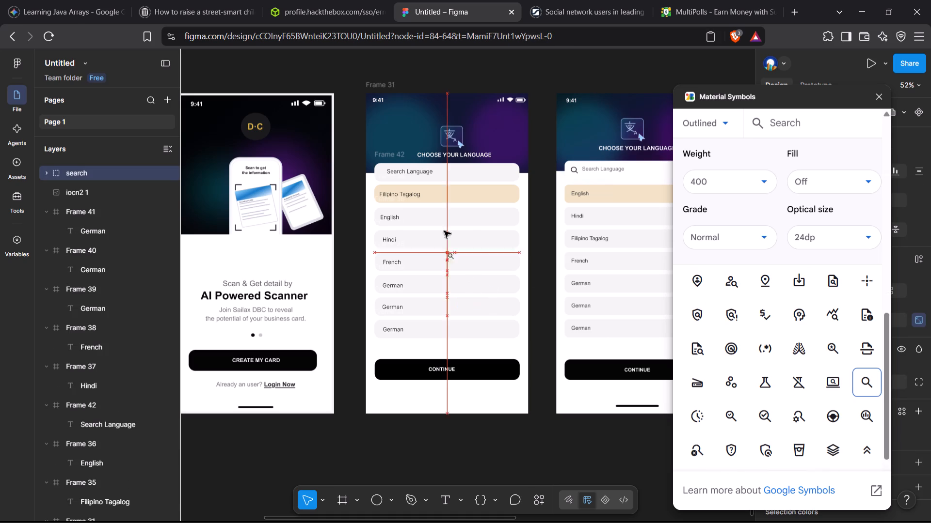
pyautogui.moveTo(444, 231); pyautogui.dragTo(384, 173)
pyautogui.click(542, 474)
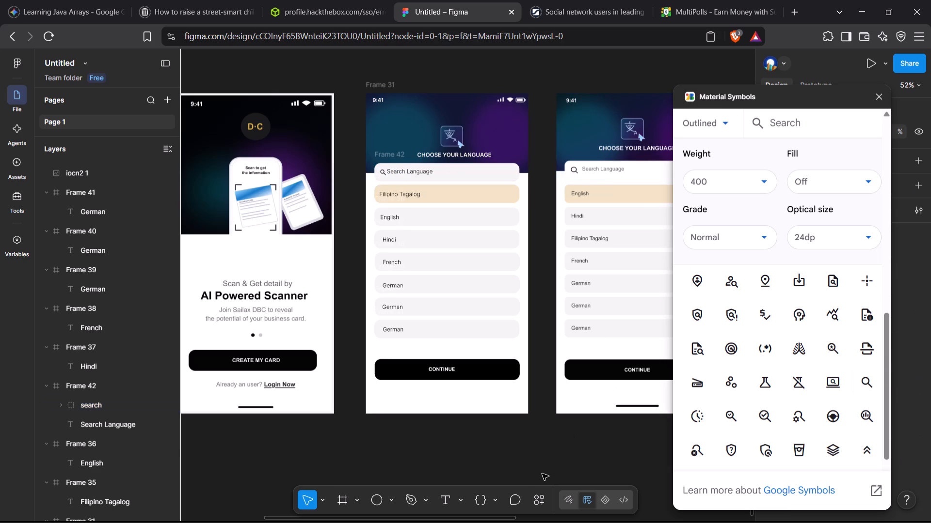
# Nudge the Search Language label in Frame 42 about 7 px to the right, away from the search icon.
pyautogui.scroll(2, 468, 367)
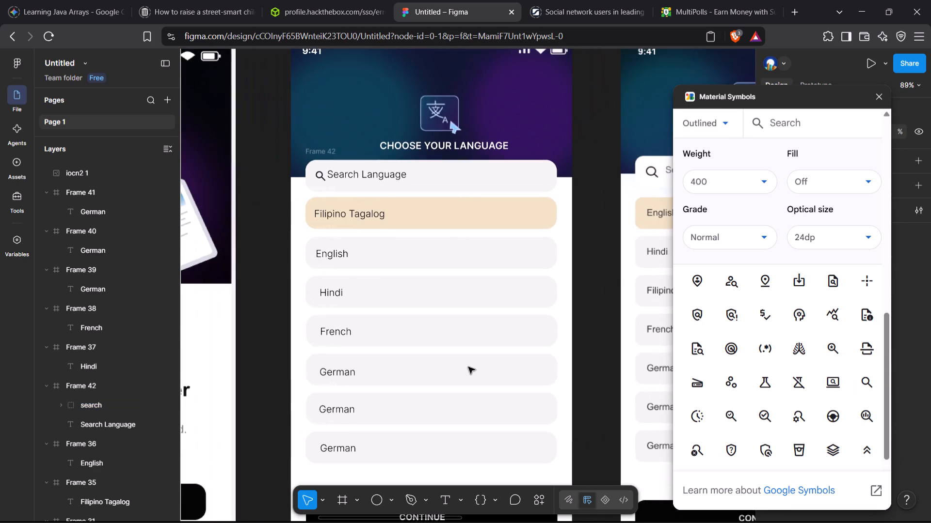
pyautogui.scroll(1, 361, 205)
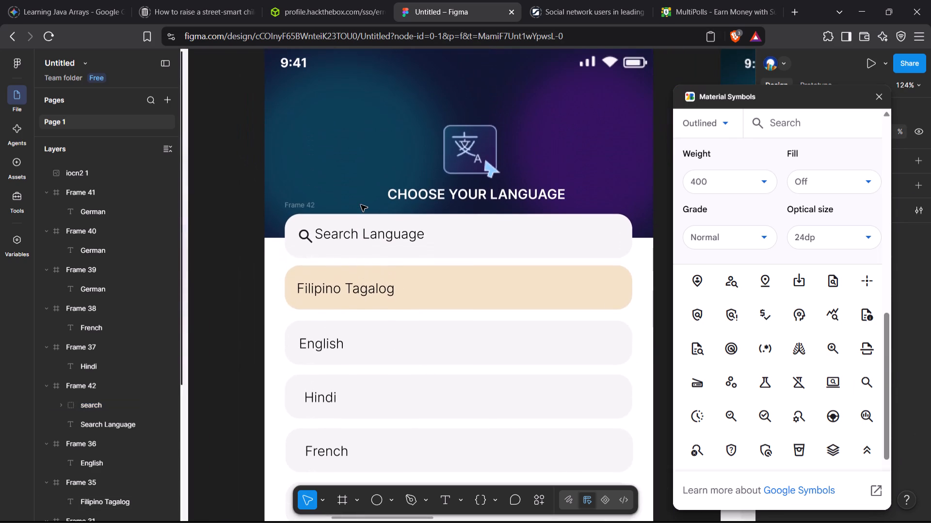
pyautogui.scroll(1, 361, 205)
pyautogui.click(358, 229)
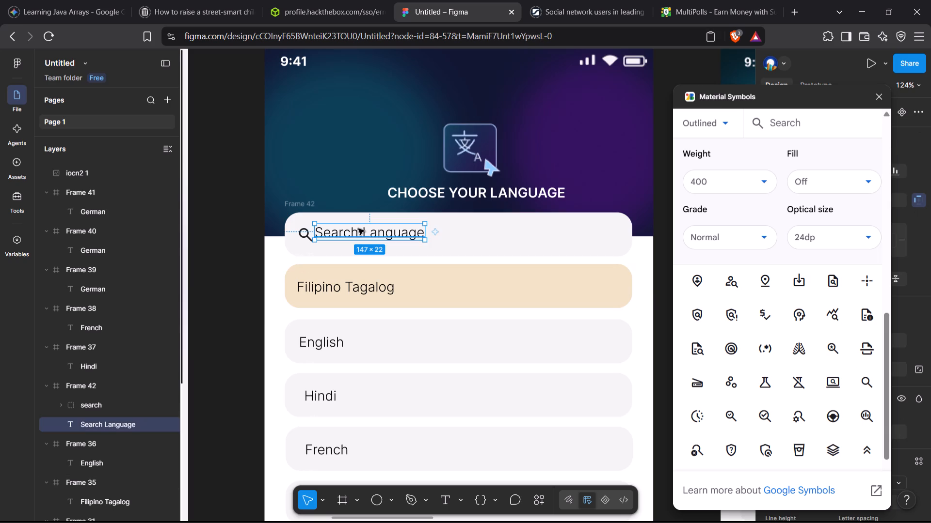
pyautogui.click(358, 229)
pyautogui.press('Right')
pyautogui.press('Right')
pyautogui.press('Right')
pyautogui.press('Right')
pyautogui.press('Right')
pyautogui.press('Right')
pyautogui.press('Right')
pyautogui.press('Right')
pyautogui.press('Right')
pyautogui.press('Right')
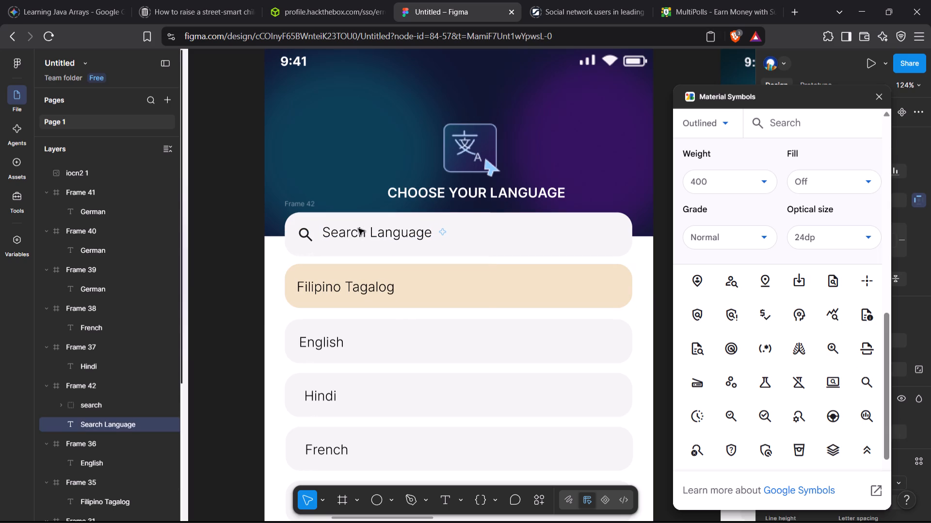
pyautogui.press('Left')
pyautogui.press('Left')
pyautogui.press('Left')
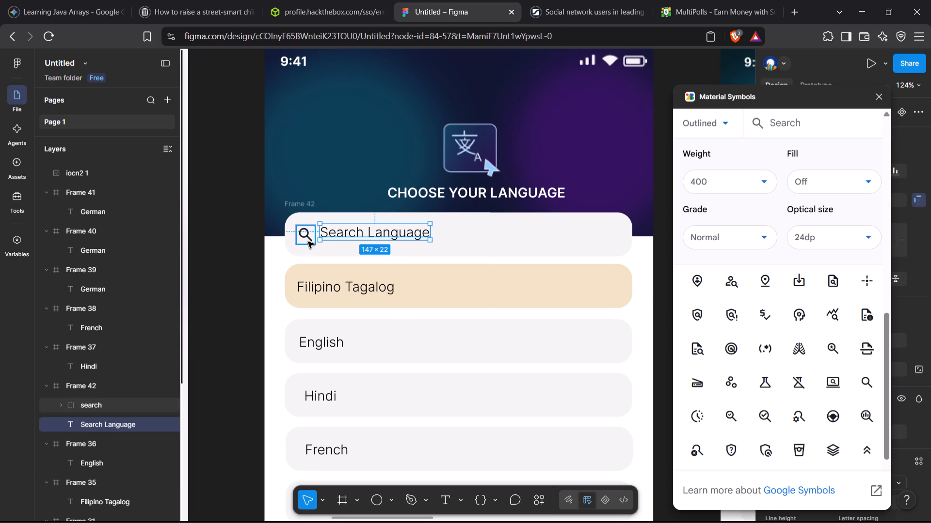
# Enlarge the search icon to 31 × 31, centre it vertically at the left end of Frame 42, and deselect it.
pyautogui.click(308, 242)
pyautogui.click(313, 244)
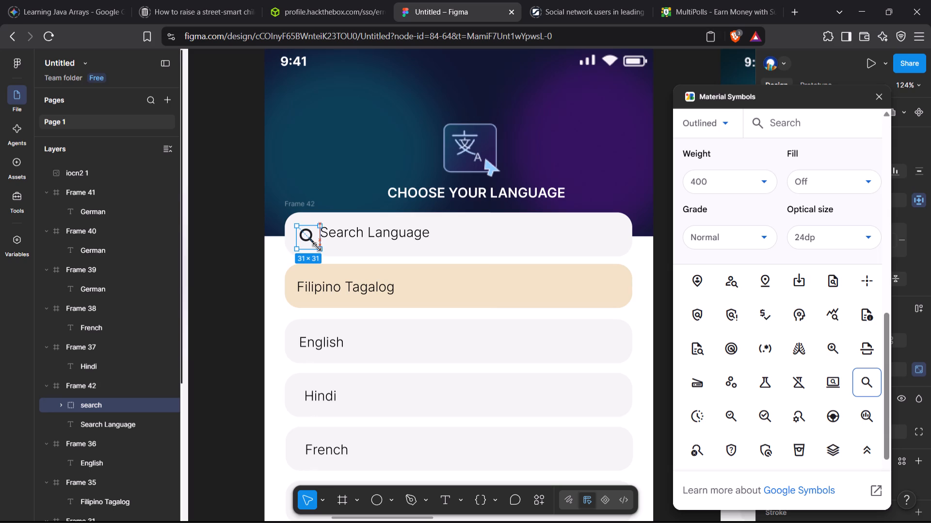
pyautogui.click(305, 242)
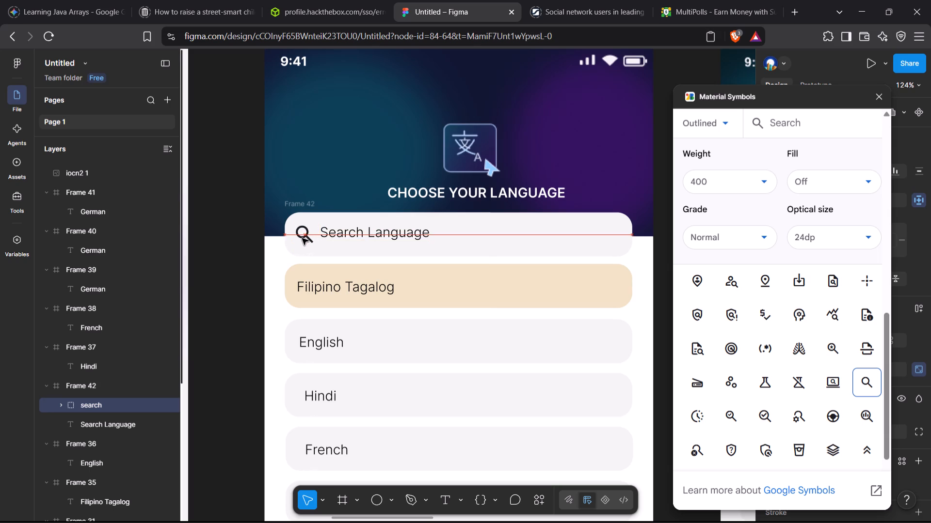
pyautogui.click(225, 236)
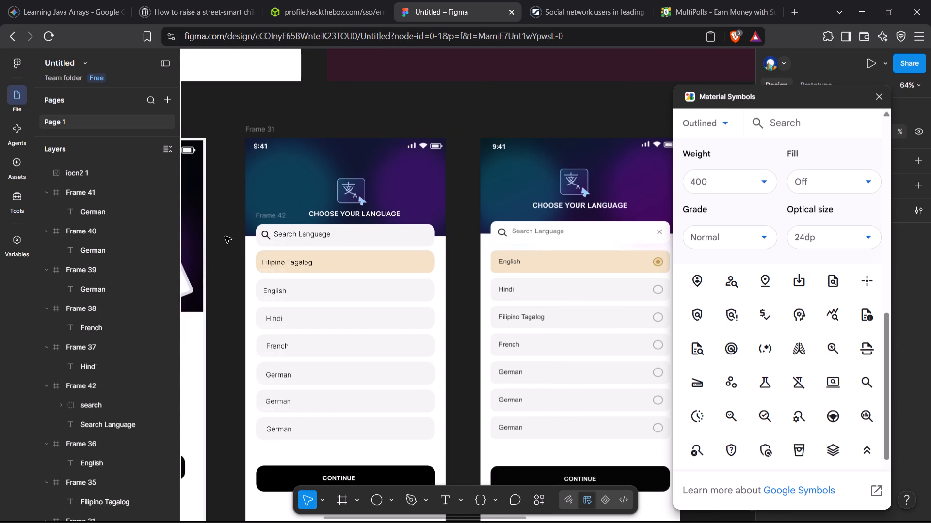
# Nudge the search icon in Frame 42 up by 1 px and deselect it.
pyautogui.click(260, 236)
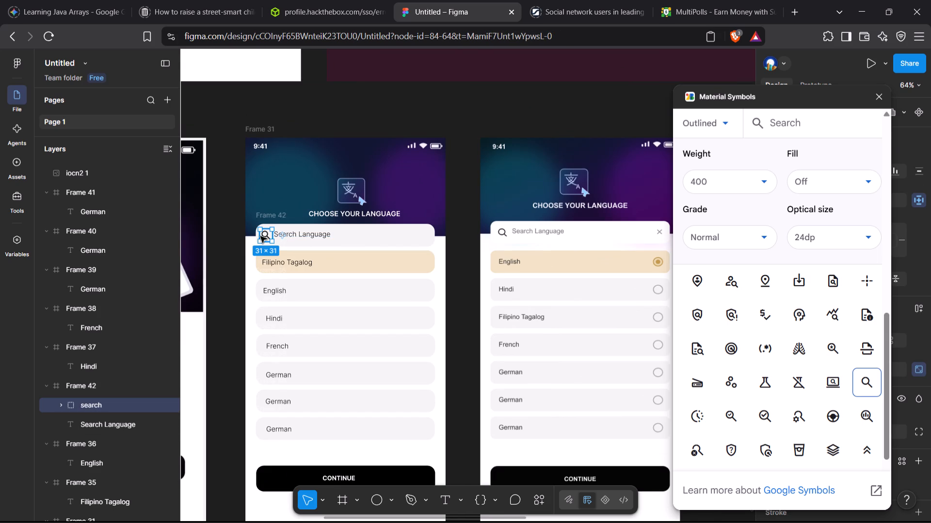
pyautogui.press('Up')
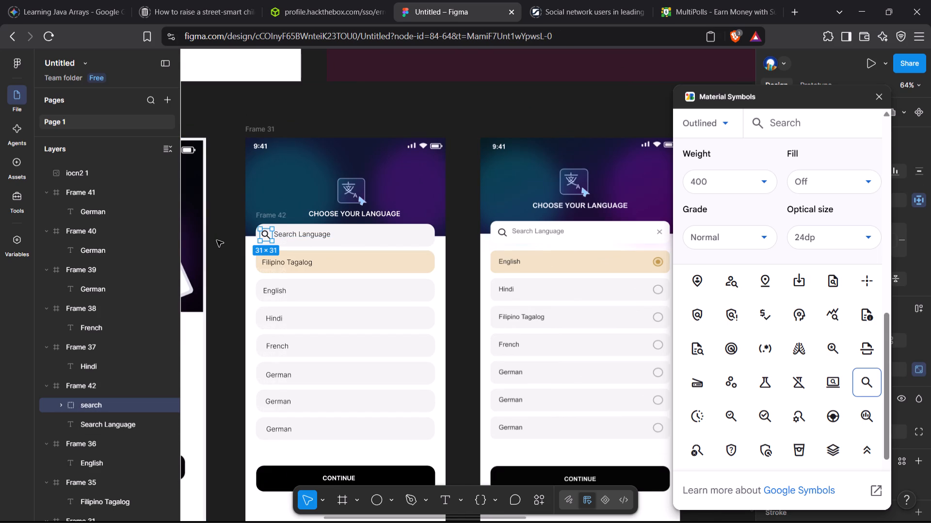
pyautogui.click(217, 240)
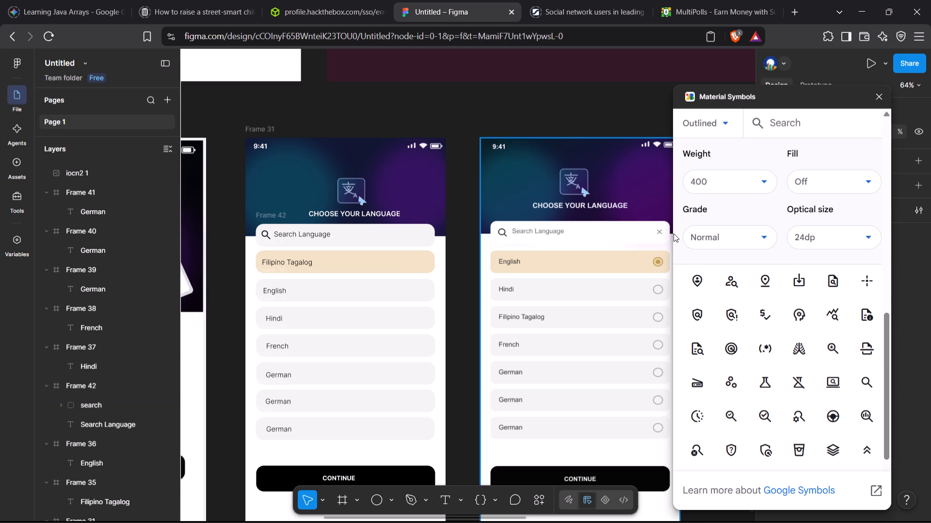
# Close the Material Symbols plugin and recolour the Search Language label in Frame 42 to 919191, sampled from the reference screen's placeholder text.
pyautogui.click(320, 238)
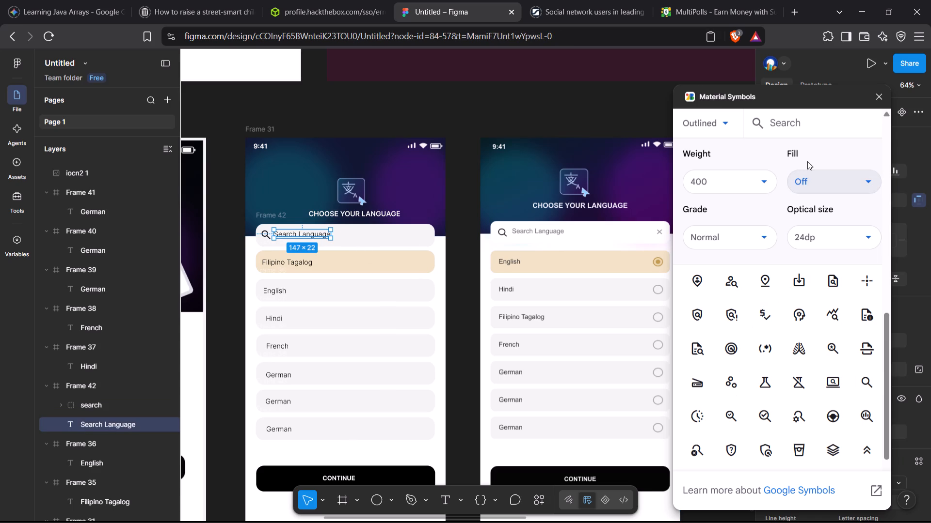
pyautogui.click(880, 92)
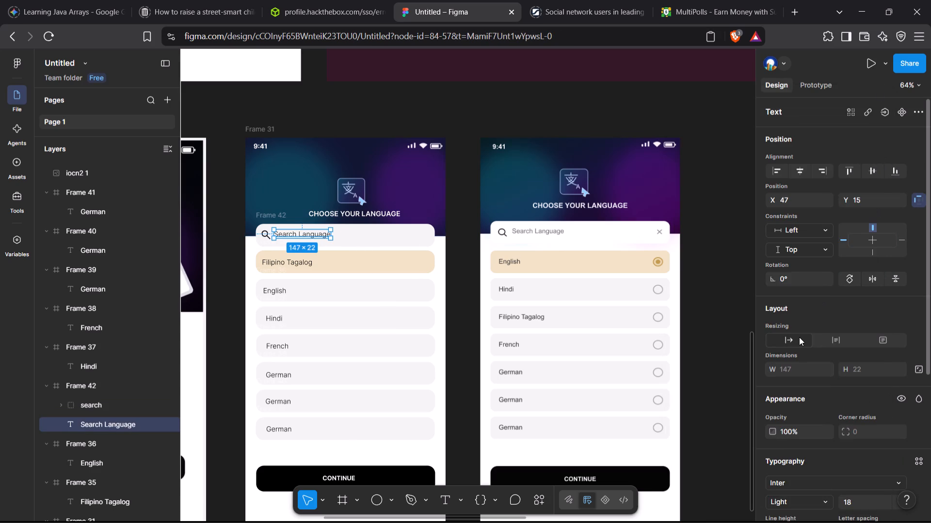
pyautogui.scroll(-1, 781, 452)
pyautogui.click(773, 516)
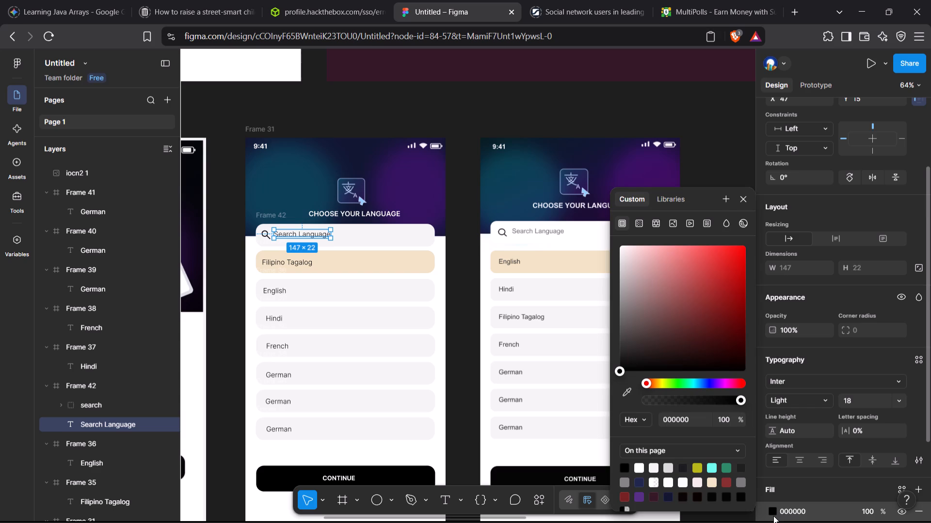
pyautogui.click(628, 392)
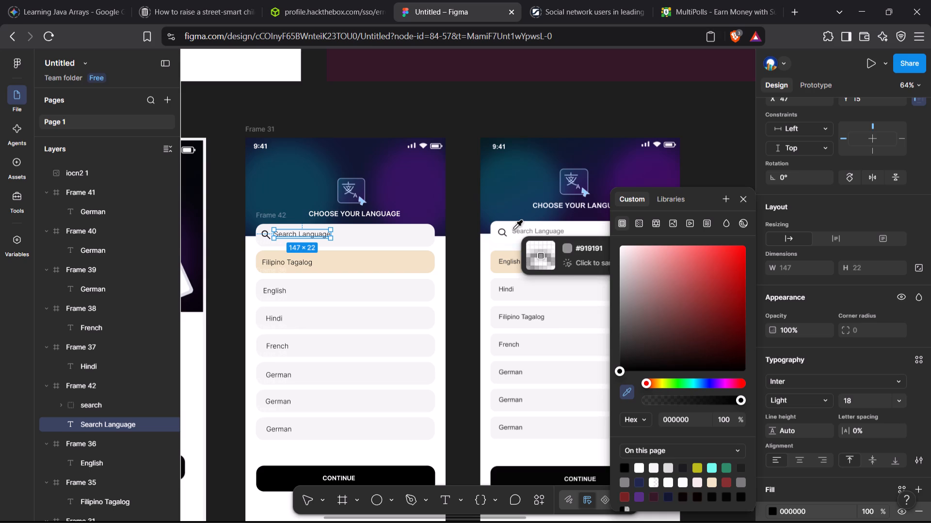
pyautogui.click(514, 230)
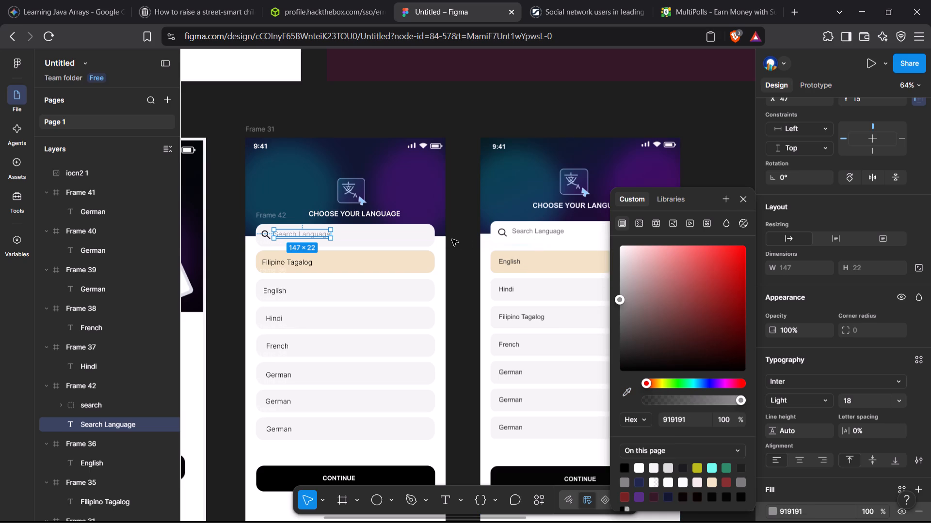
# Set the Search Language label's font weight to Medium and deselect it.
pyautogui.click(830, 403)
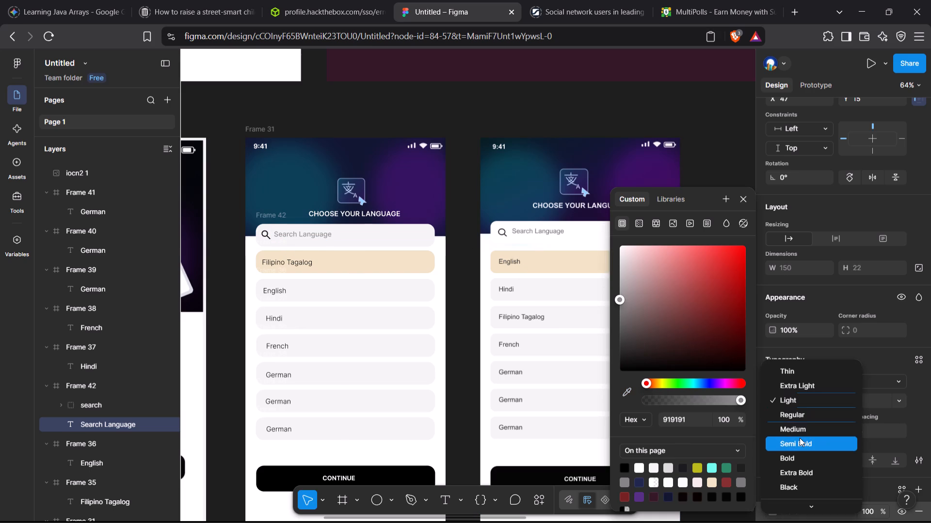
pyautogui.click(802, 425)
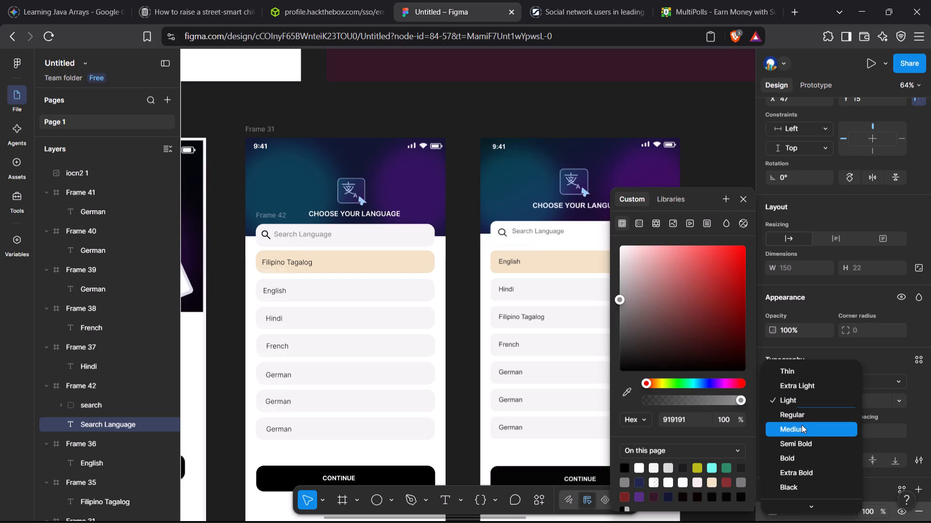
pyautogui.click(707, 142)
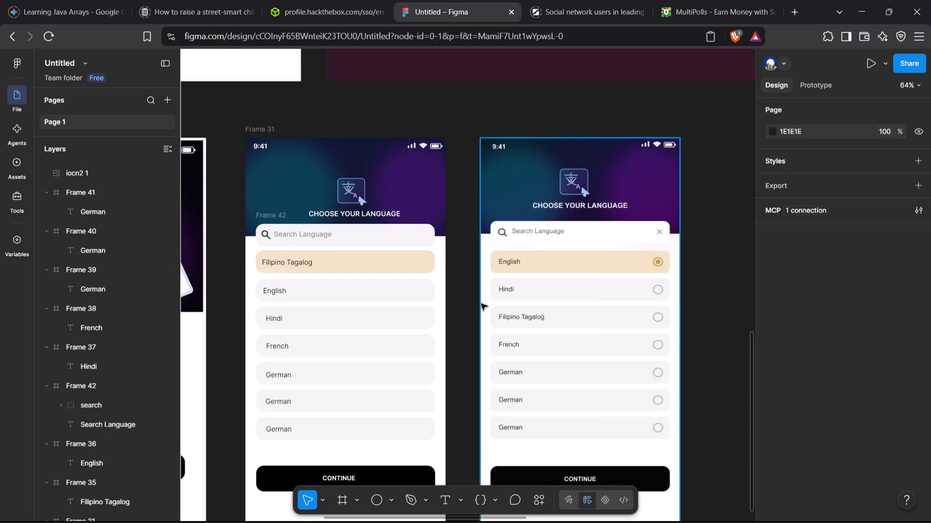
# Nudge the search icon in Frame 42 down to Y 15 and deselect it.
pyautogui.click(262, 235)
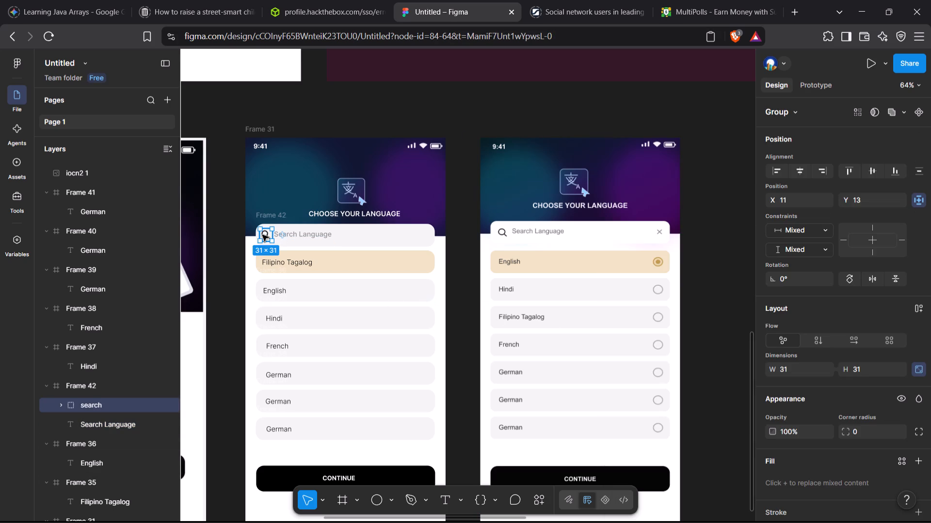
pyautogui.press('Down')
pyautogui.press('Down')
pyautogui.press('Down')
pyautogui.press('Up')
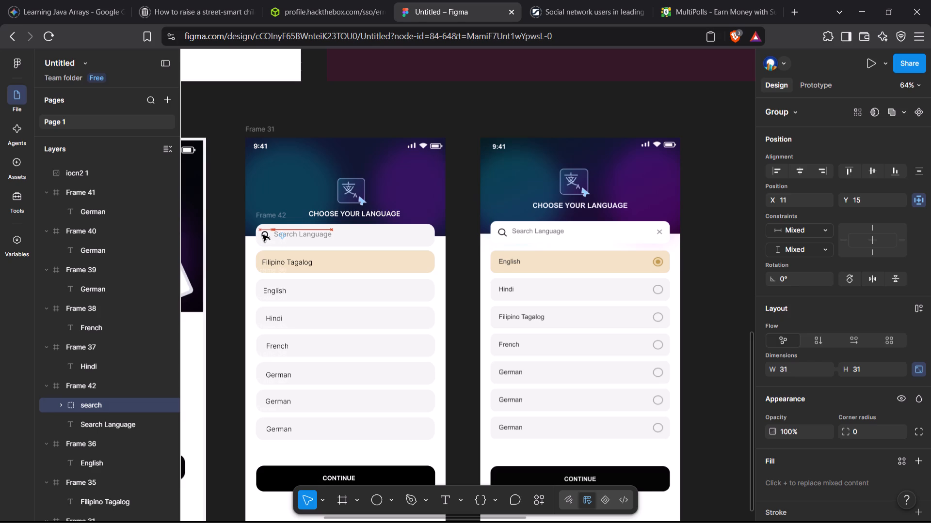
pyautogui.click(230, 223)
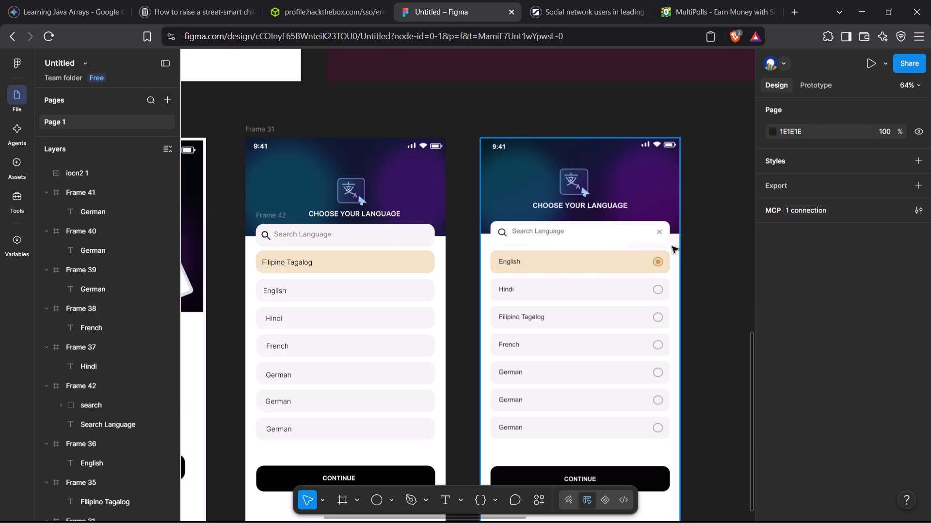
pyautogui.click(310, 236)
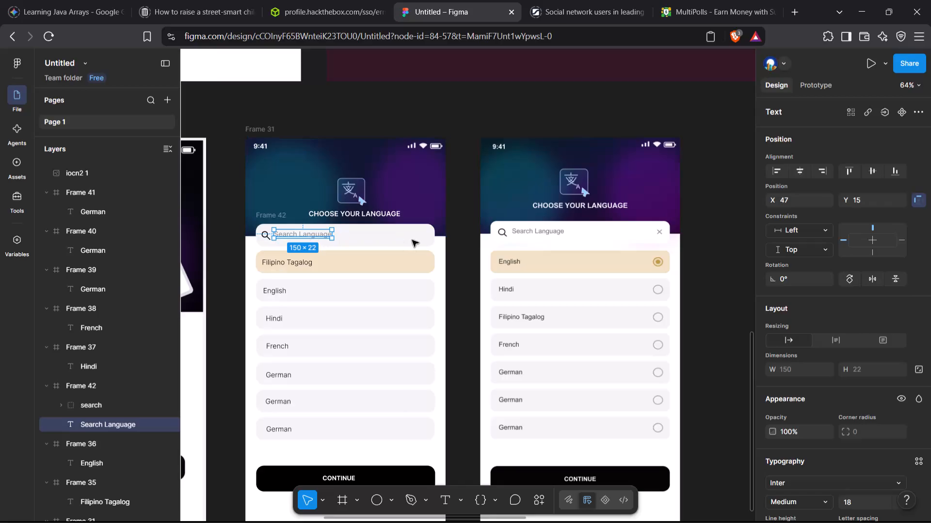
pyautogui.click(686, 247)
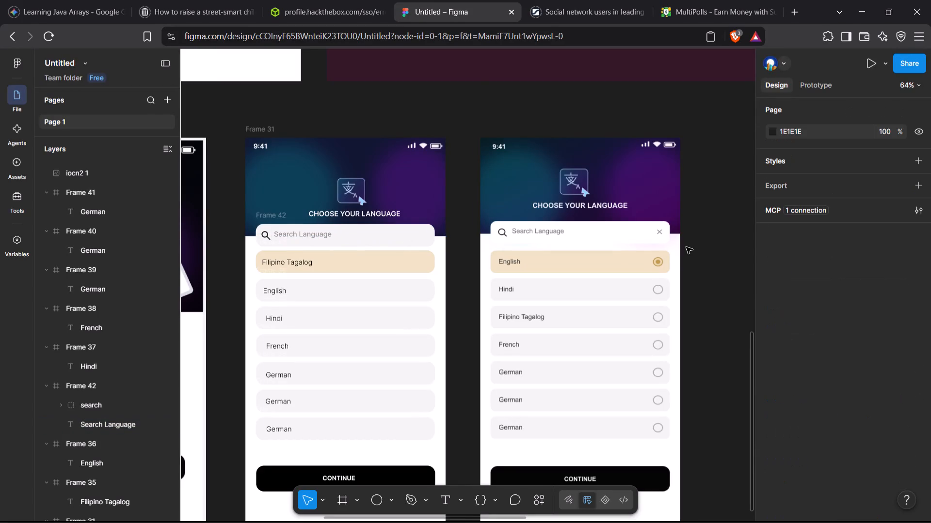
# Add an X text as the clear mark near the right end of Frame 42 and raise it to Y 15, level with Search Language.
pyautogui.click(424, 236)
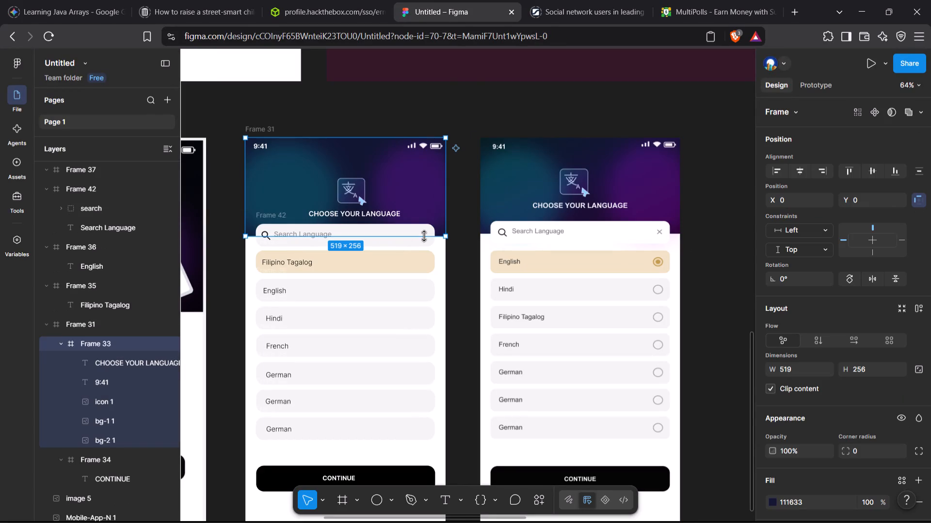
pyautogui.doubleClick(445, 502)
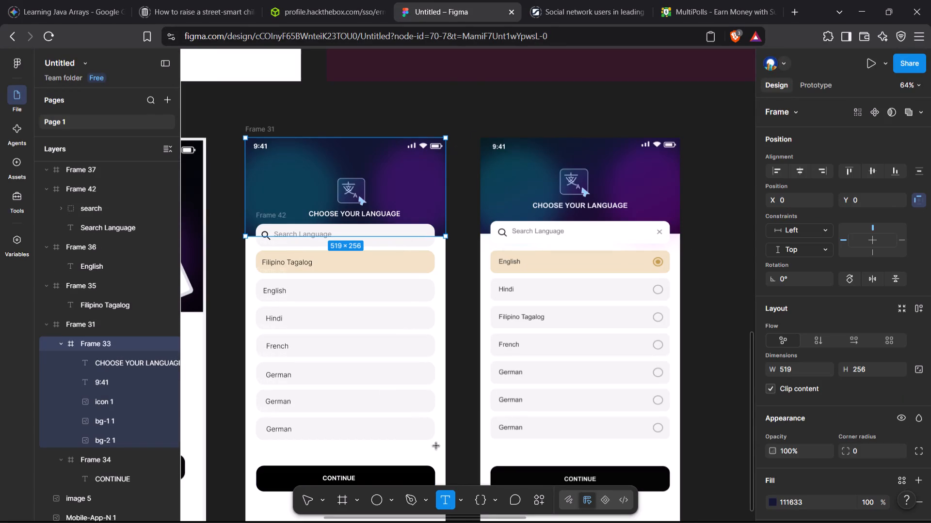
pyautogui.click(419, 231)
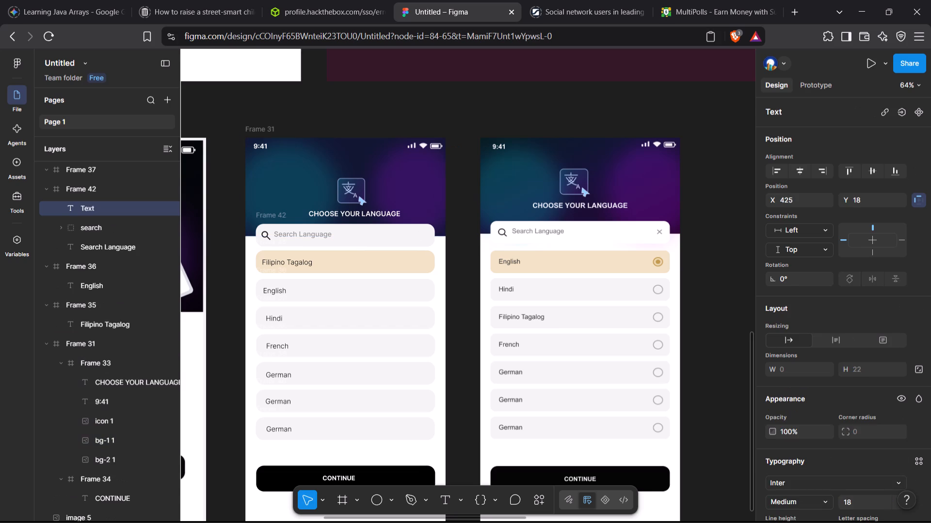
pyautogui.hotkey('shift', 'x')
pyautogui.click(457, 204)
pyautogui.press('Up')
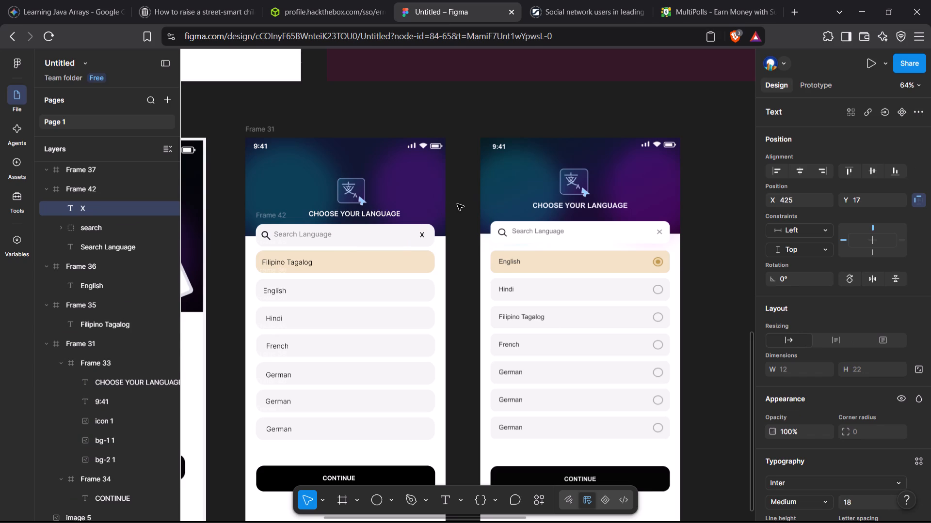
pyautogui.press('Up')
pyautogui.press('Up')
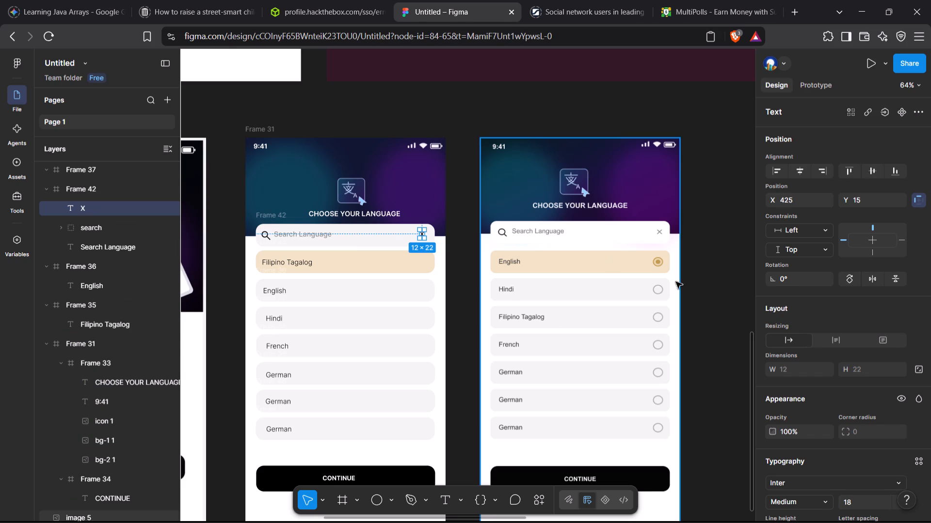
# Recolour the X in Frame 42 to 9D9D9D, sampled from the reference search bar's close mark, and deselect it.
pyautogui.scroll(-1, 782, 441)
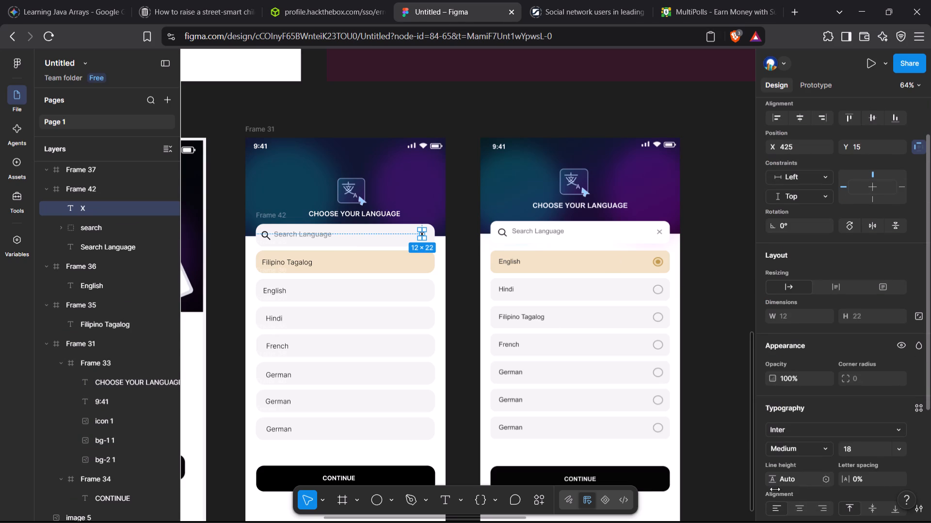
pyautogui.scroll(-1, 783, 489)
pyautogui.click(774, 449)
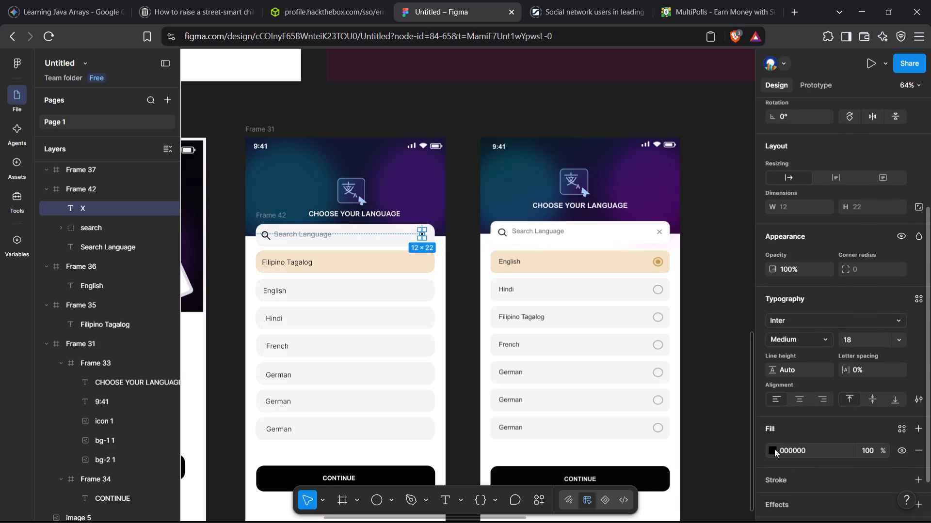
pyautogui.click(625, 388)
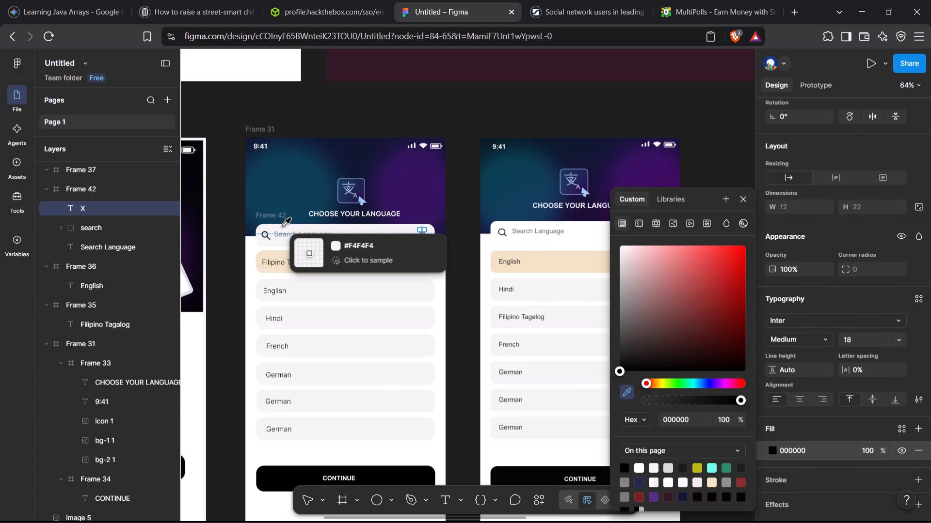
pyautogui.hscroll(-3, 588, 275)
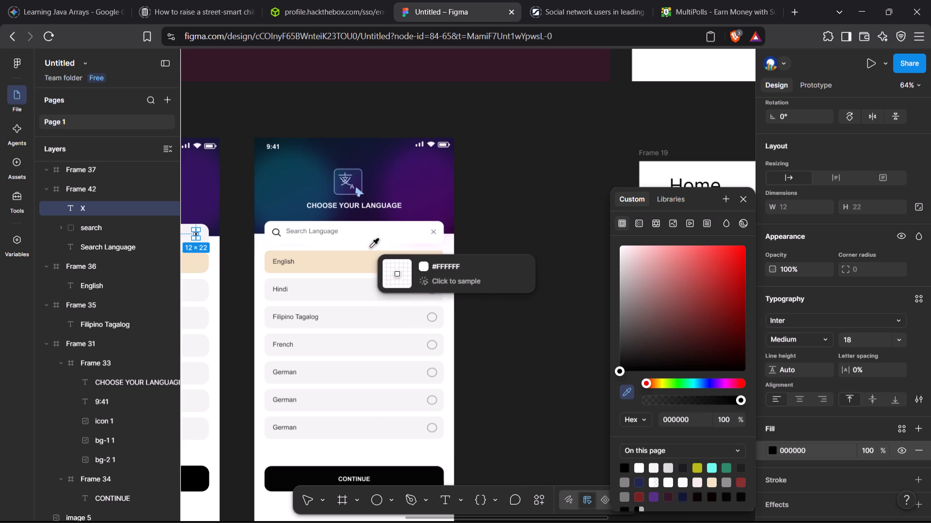
pyautogui.click(433, 233)
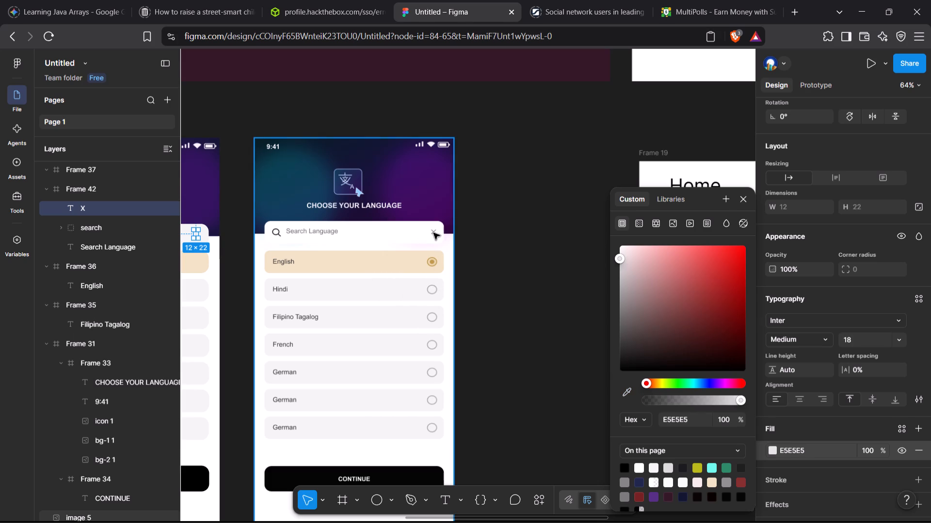
pyautogui.hscroll(1, 538, 263)
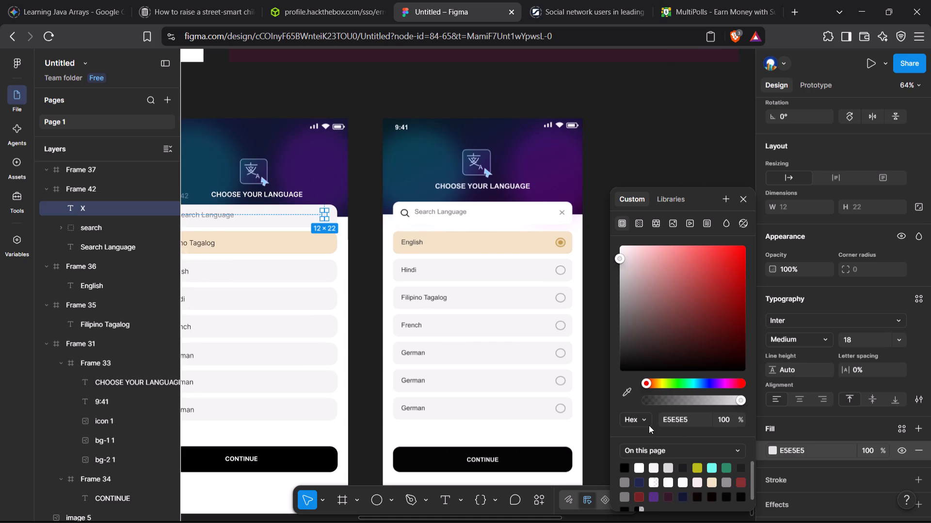
pyautogui.click(628, 393)
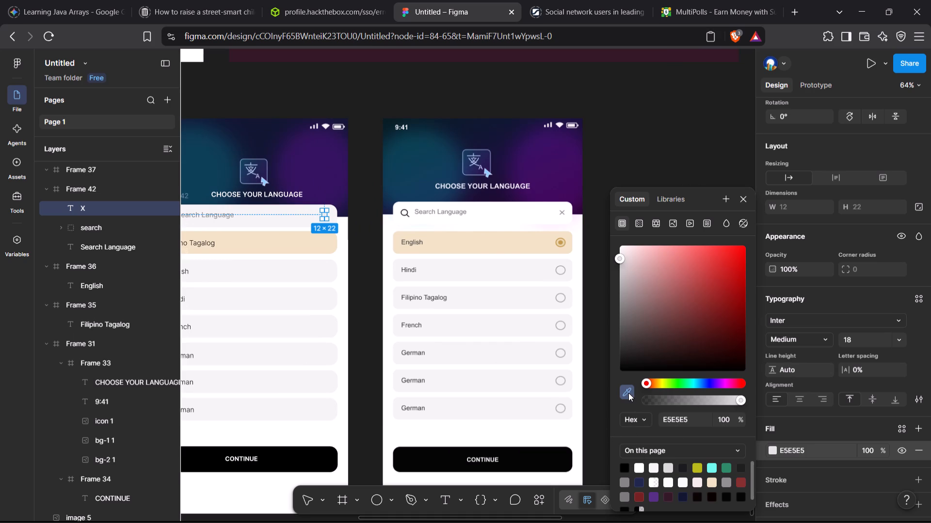
pyautogui.click(562, 213)
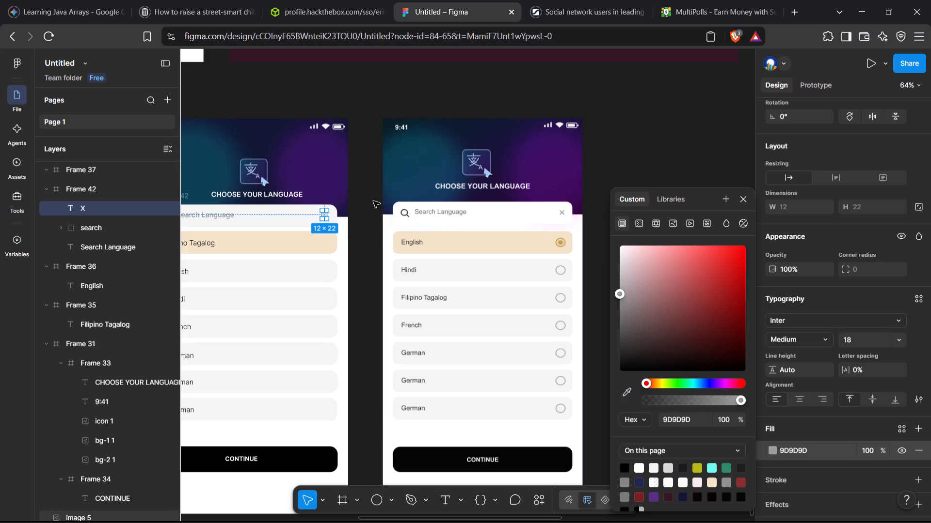
pyautogui.click(359, 200)
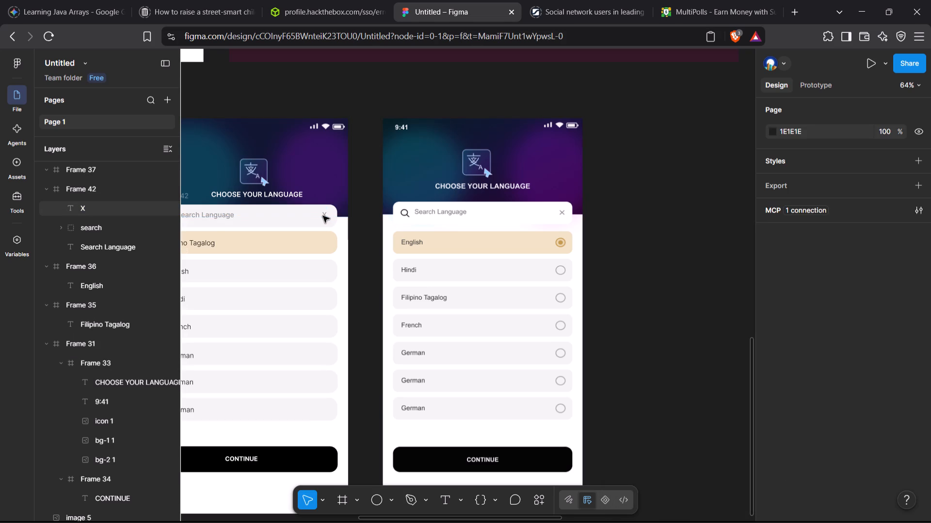
# Clear the grey X text used as the clear mark in Frame 42.
pyautogui.hscroll(1, 323, 216)
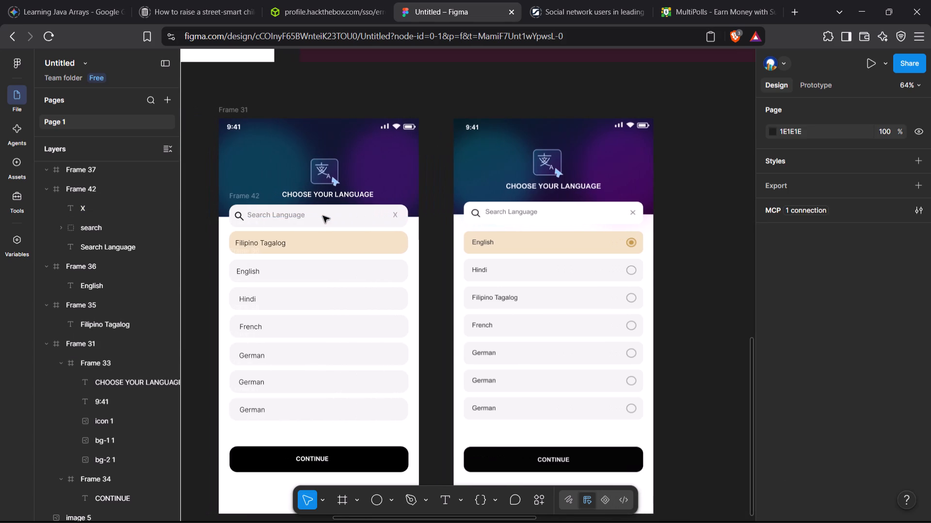
pyautogui.click(94, 209)
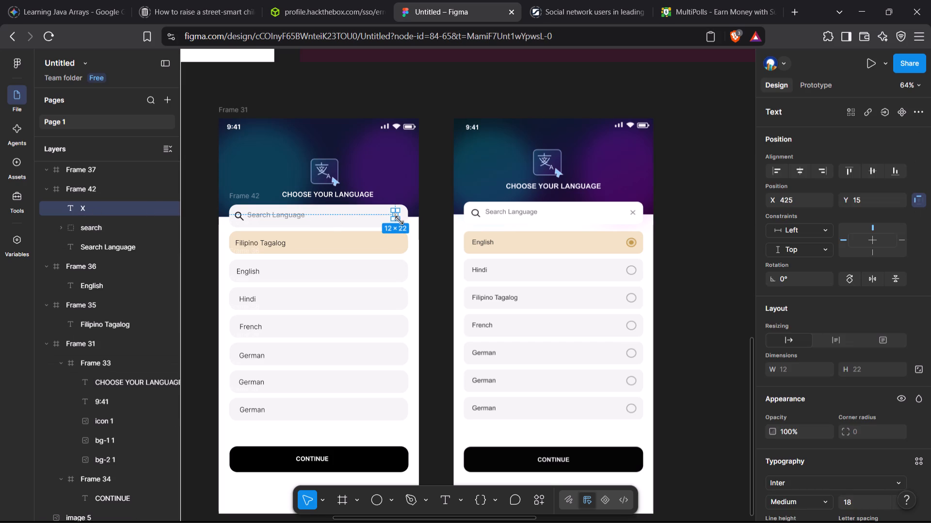
pyautogui.doubleClick(395, 216)
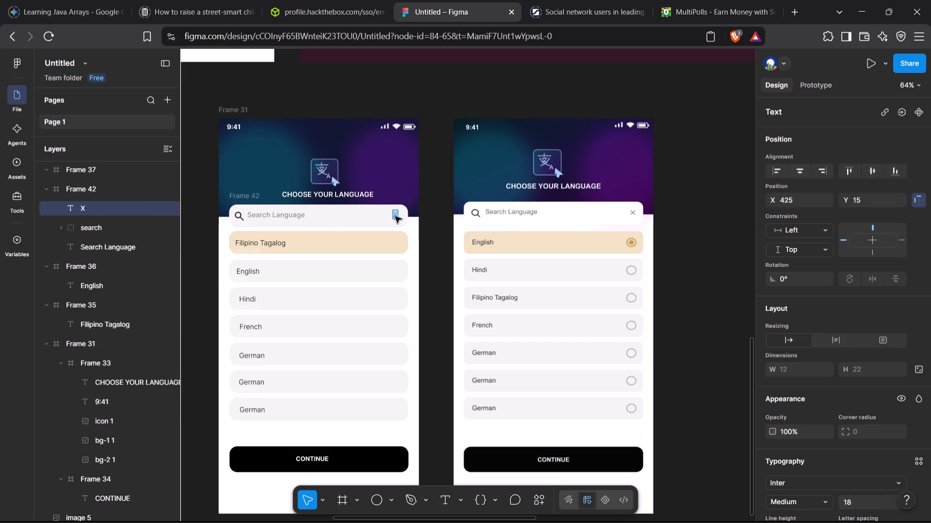
pyautogui.click(395, 216)
pyautogui.press('BackSpace')
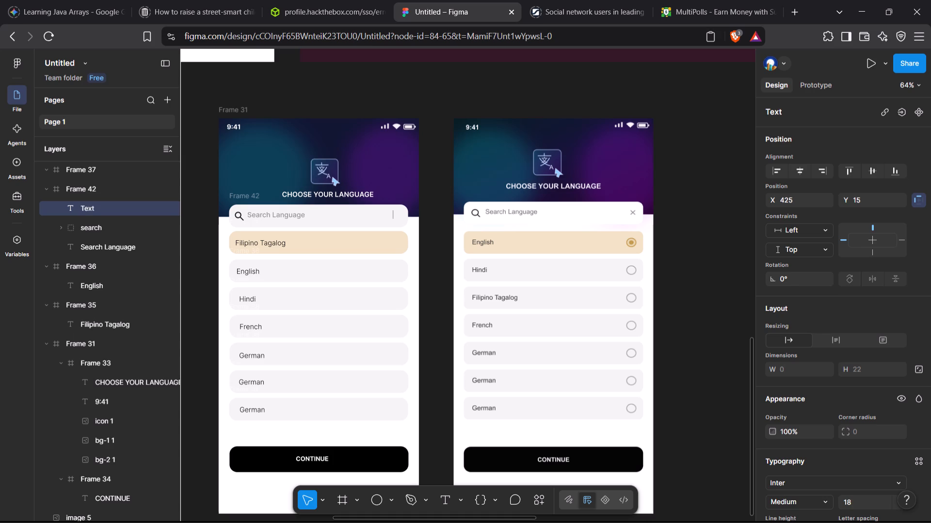
# Search the Material Symbols plugin for Cross and insert the outlined close_small symbol.
pyautogui.click(543, 500)
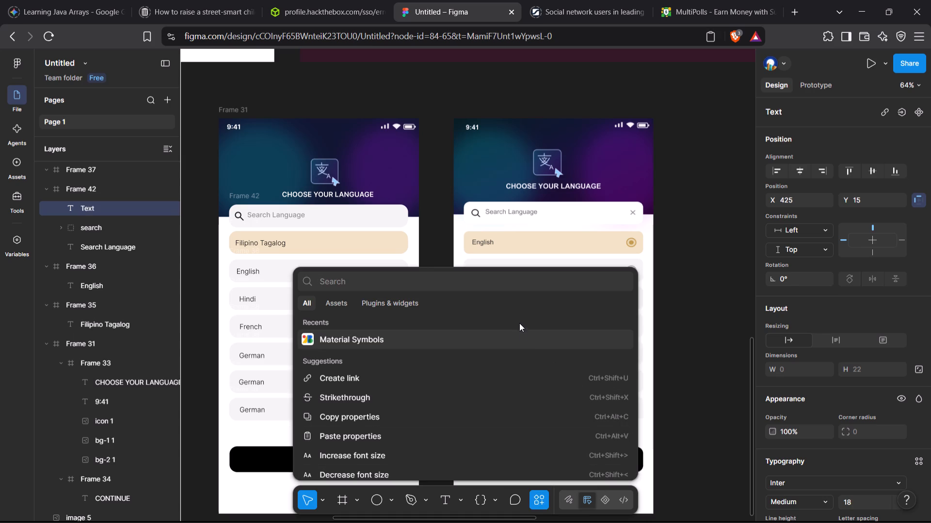
pyautogui.doubleClick(520, 333)
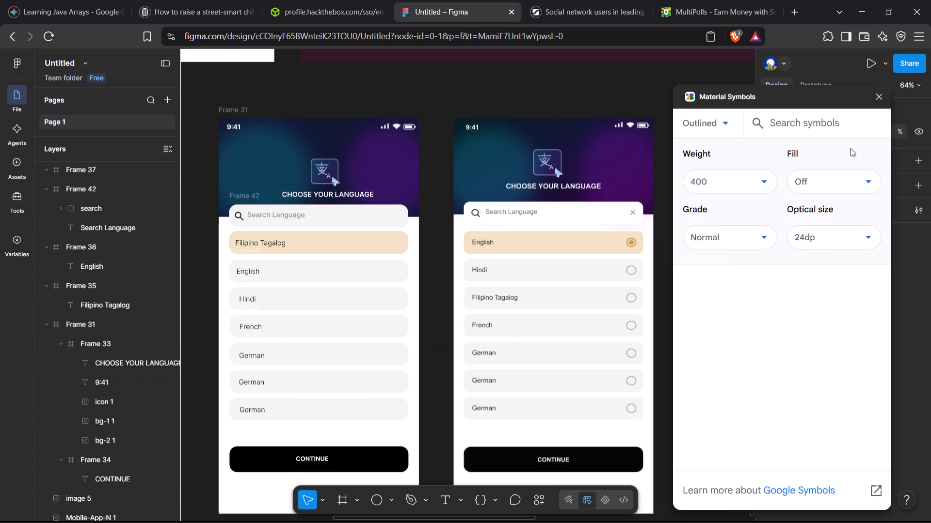
pyautogui.click(837, 123)
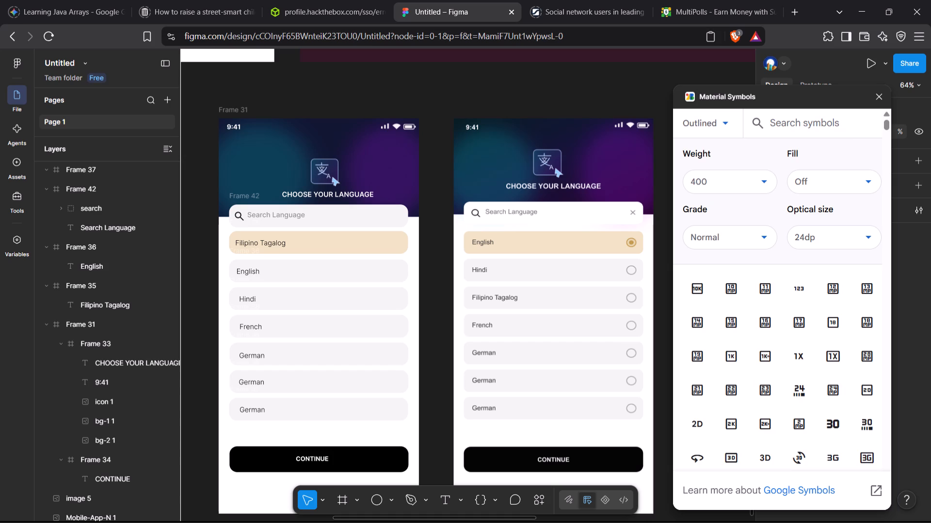
pyautogui.write('Cross')
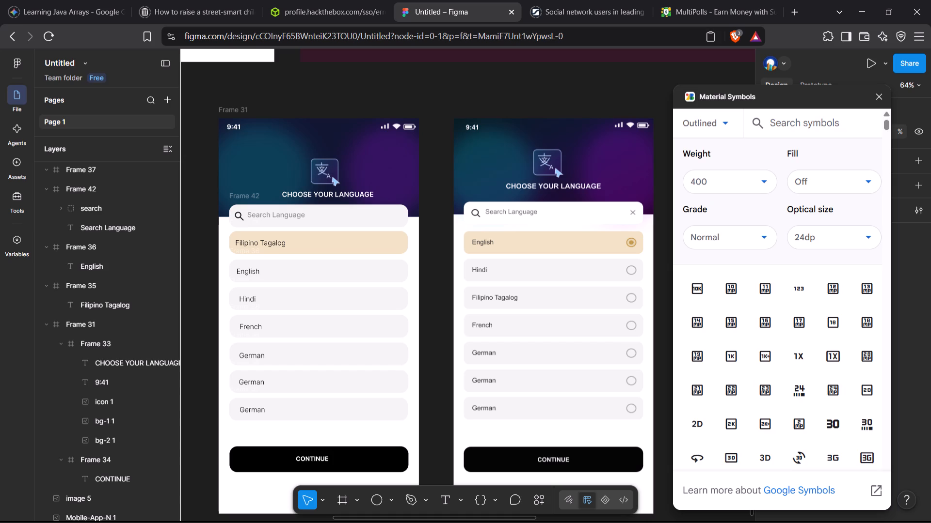
pyautogui.click(837, 123)
pyautogui.write('Cr')
pyautogui.write('ss')
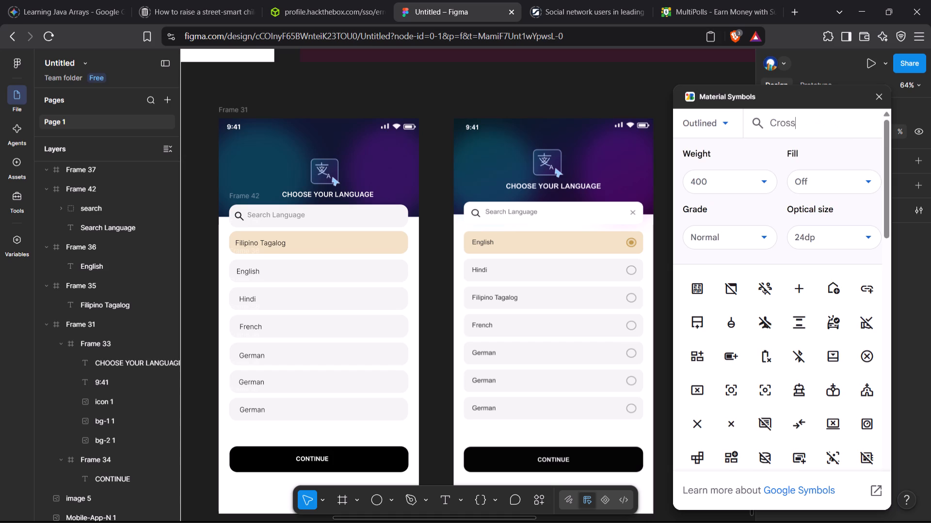
pyautogui.press('Return')
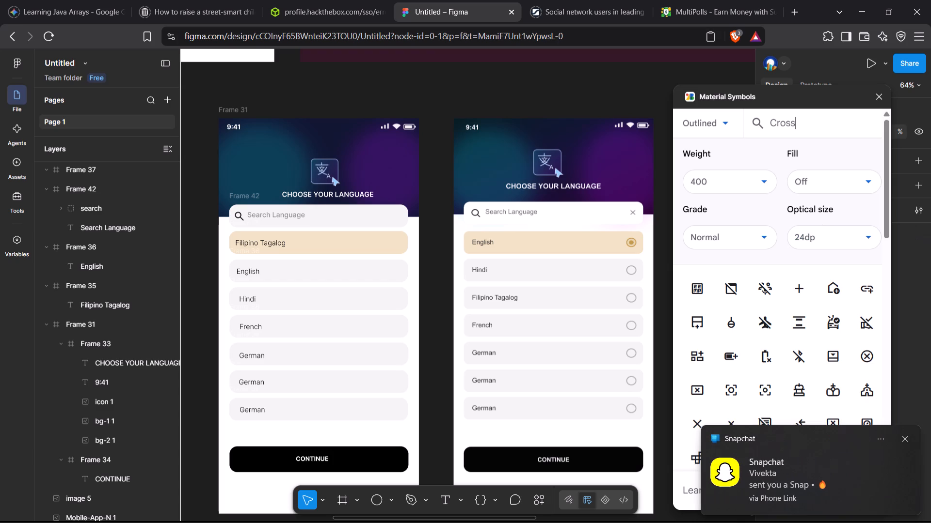
pyautogui.click(827, 131)
pyautogui.press('Return')
pyautogui.press('Return')
pyautogui.click(901, 436)
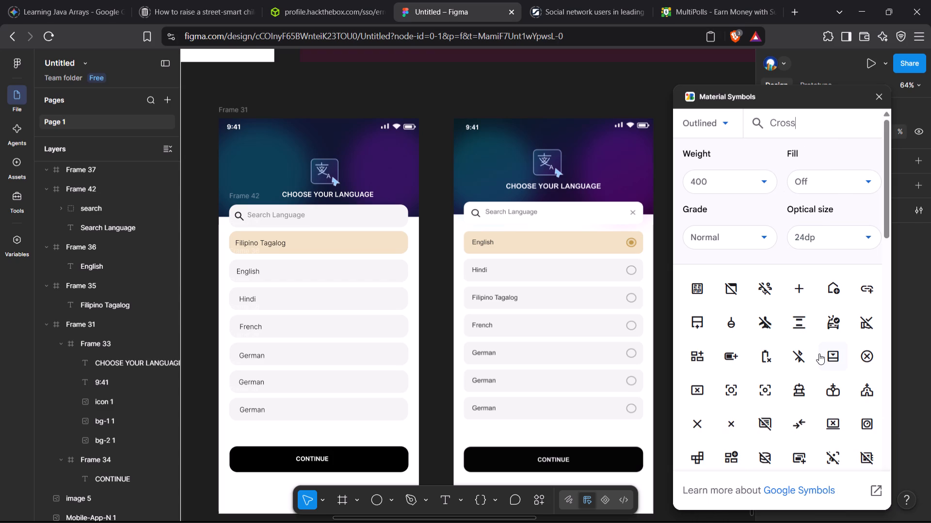
pyautogui.scroll(-1, 819, 354)
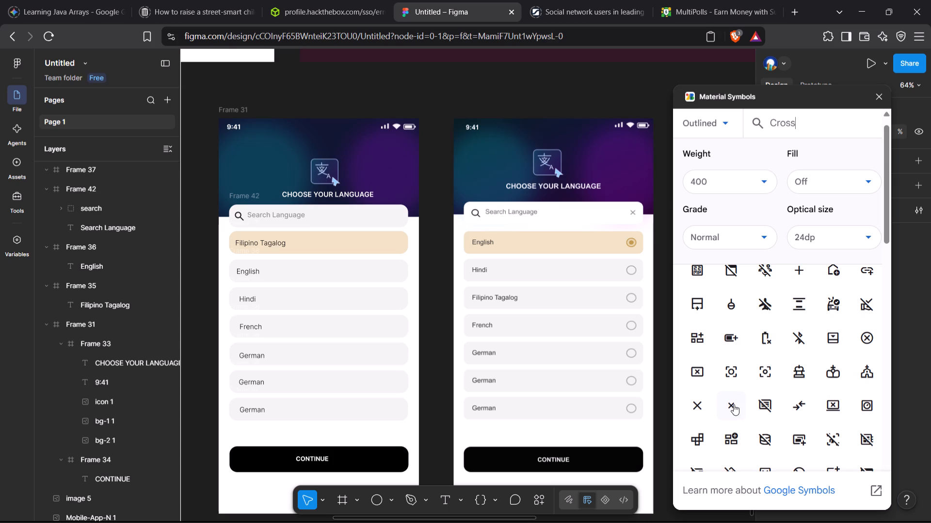
pyautogui.click(735, 403)
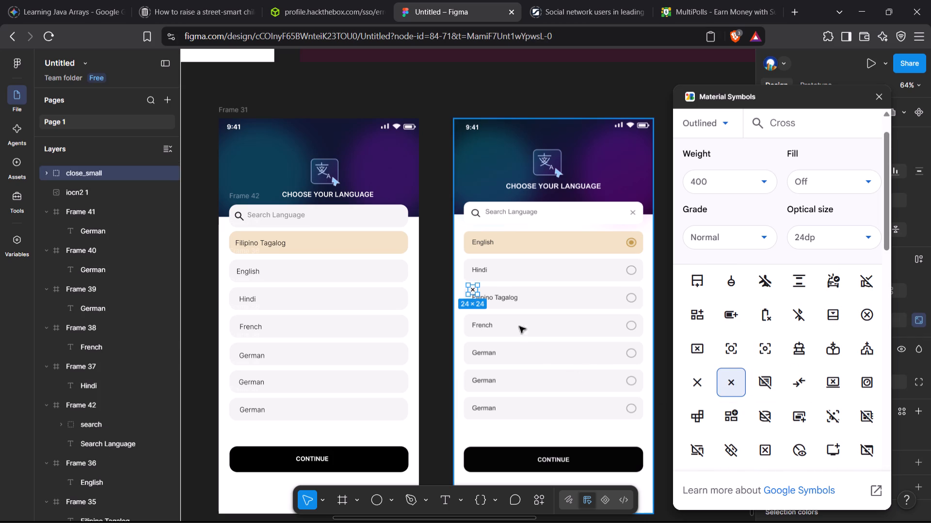
# Move the close_small icon into Frame 42 at the right end of the search bar, level with Search Language.
pyautogui.moveTo(472, 292); pyautogui.dragTo(402, 244)
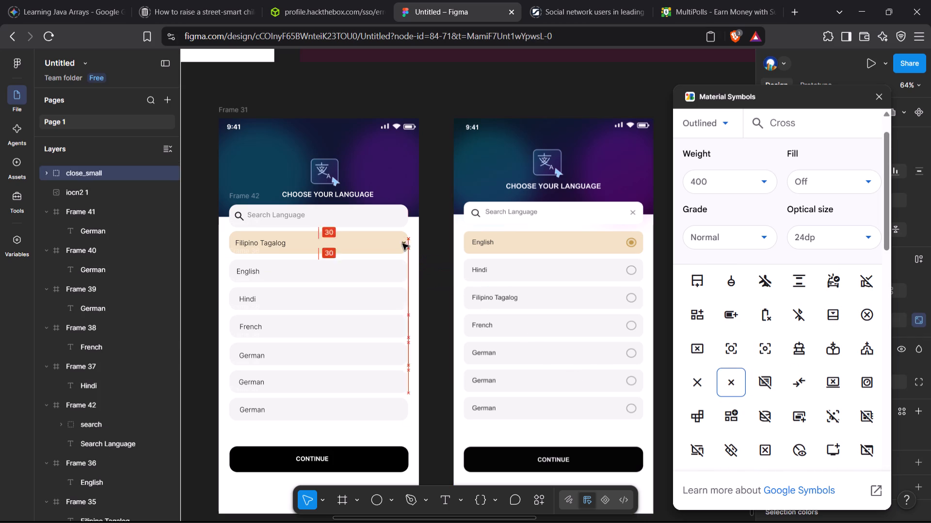
pyautogui.moveTo(402, 244); pyautogui.dragTo(394, 219)
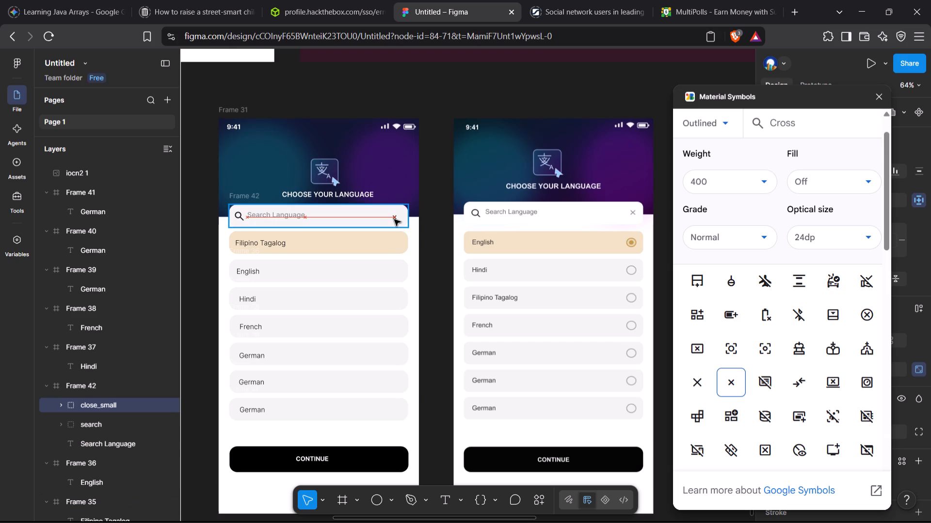
pyautogui.moveTo(394, 219); pyautogui.dragTo(395, 218)
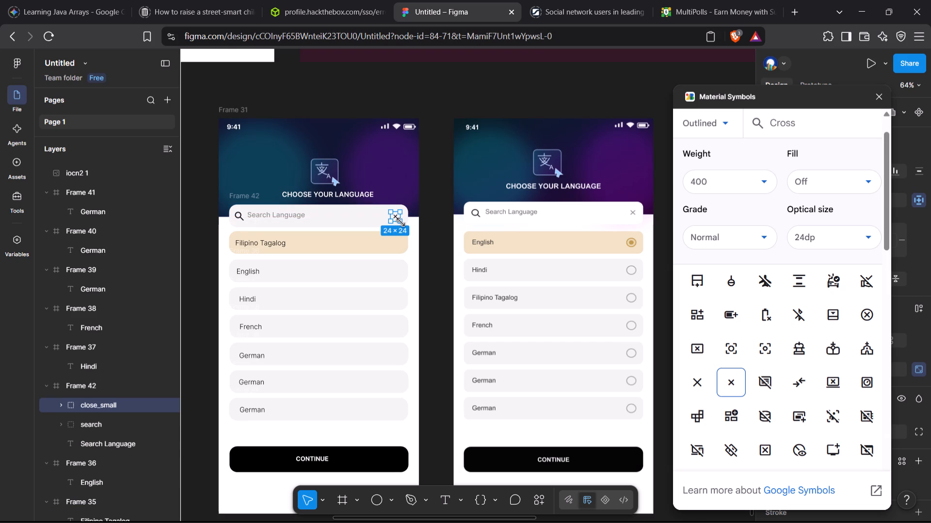
# Enlarge the close_small icon to 31 × 31 and position it at X 414, Y 15 in Frame 42.
pyautogui.click(401, 222)
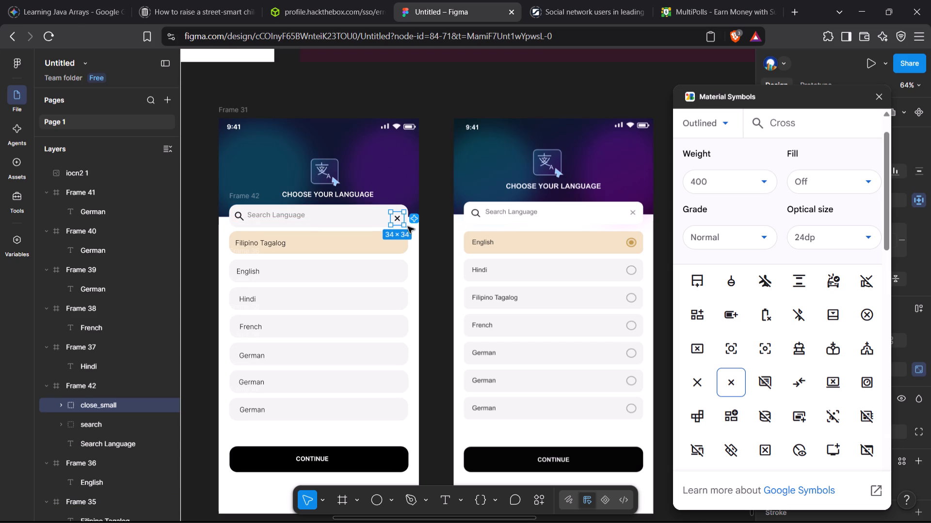
pyautogui.moveTo(407, 227); pyautogui.dragTo(403, 224)
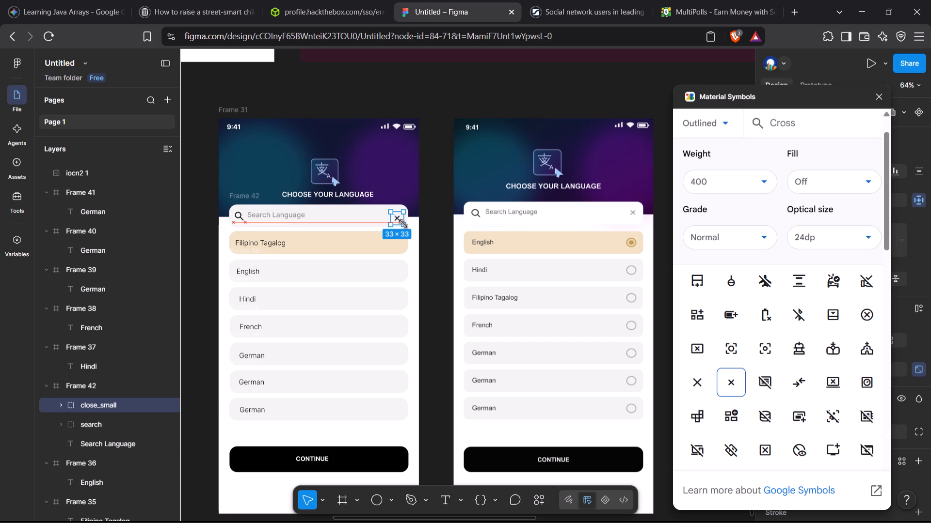
pyautogui.moveTo(403, 224); pyautogui.dragTo(402, 223)
pyautogui.click(393, 218)
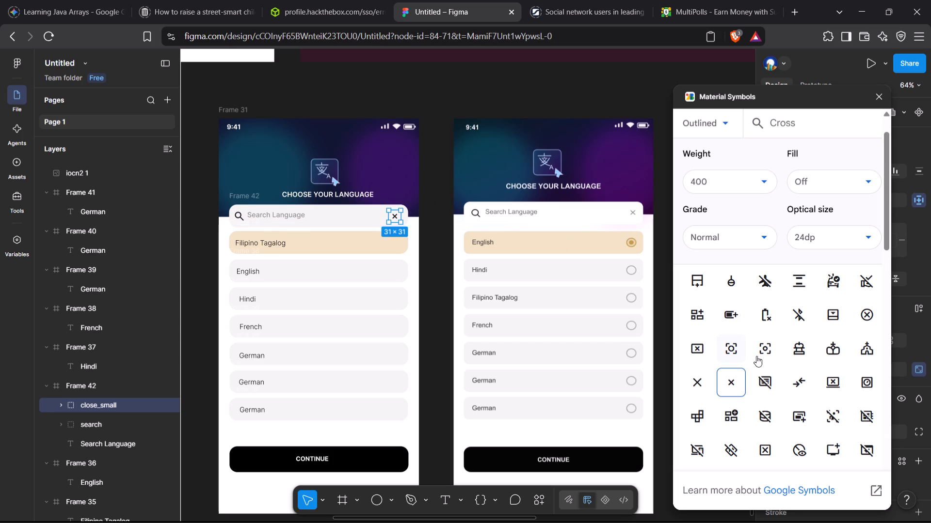
# Close the plugin, recolour the close_small icon to A6A6A6 sampled from the reference search bar's close mark, and deselect it.
pyautogui.click(884, 99)
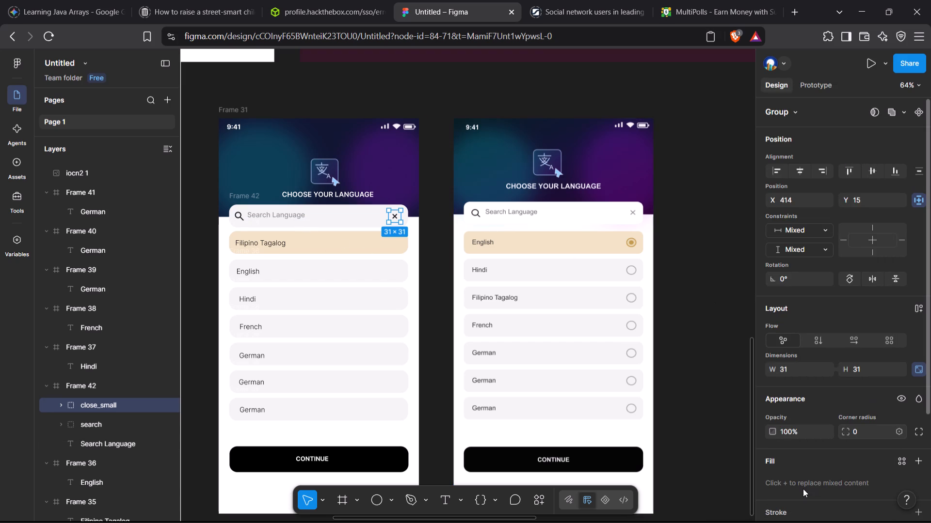
pyautogui.scroll(-1, 785, 449)
pyautogui.click(916, 397)
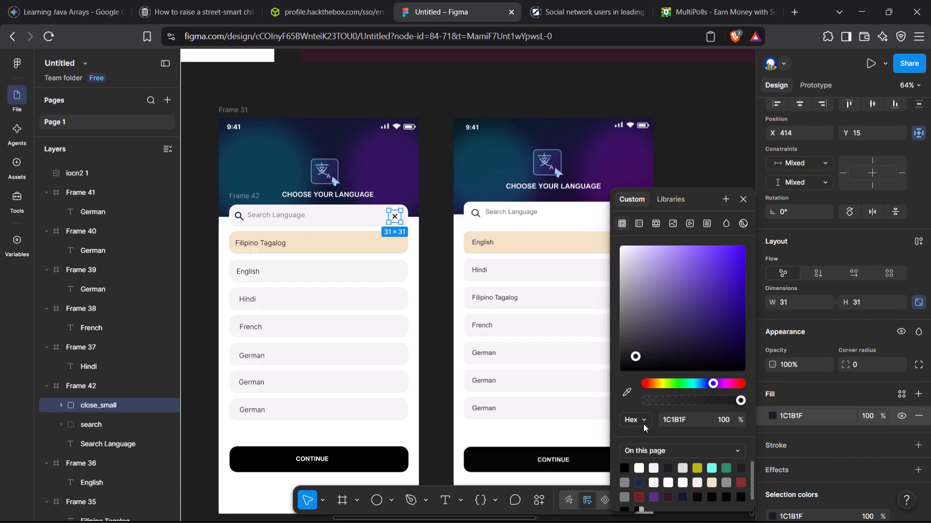
pyautogui.click(626, 389)
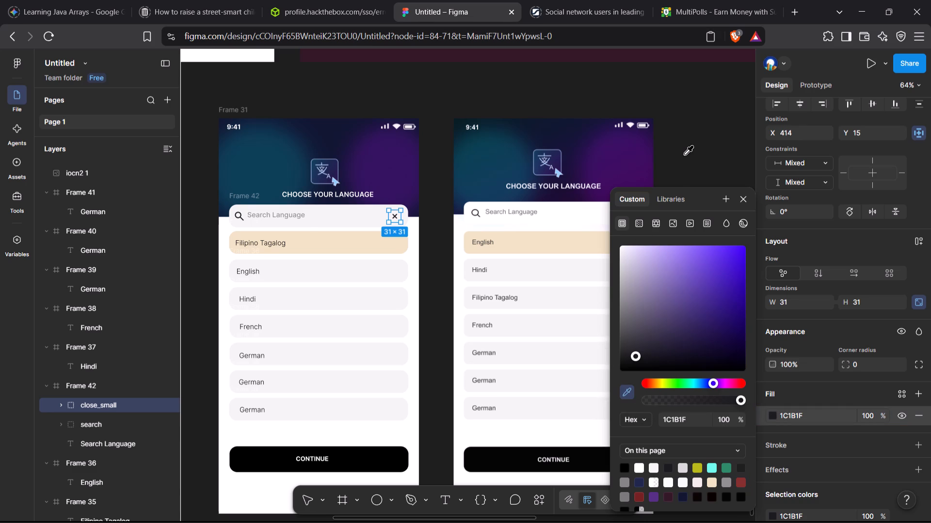
pyautogui.hscroll(-2, 685, 150)
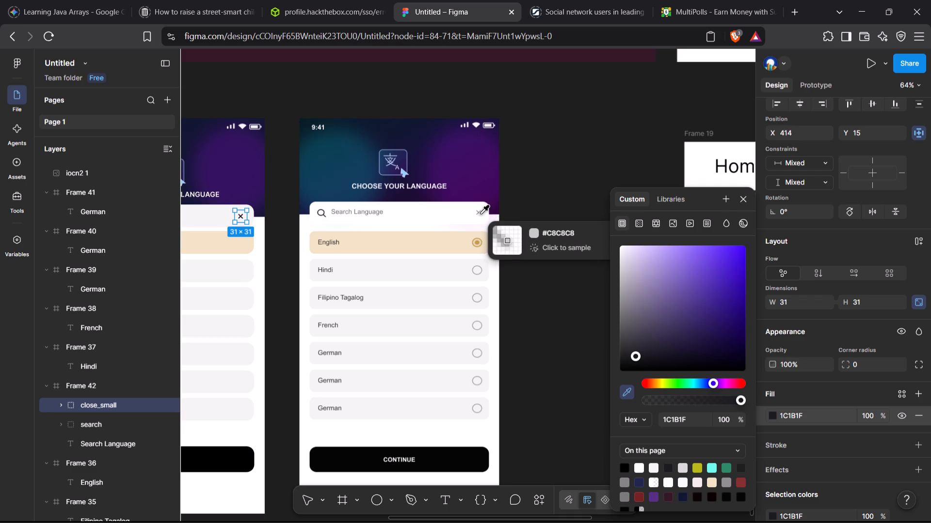
pyautogui.click(480, 214)
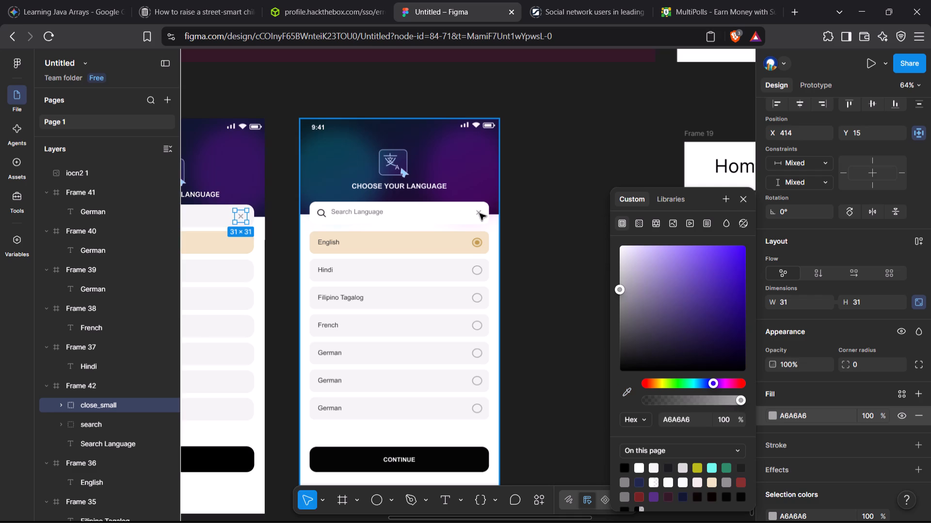
pyautogui.hscroll(1, 352, 226)
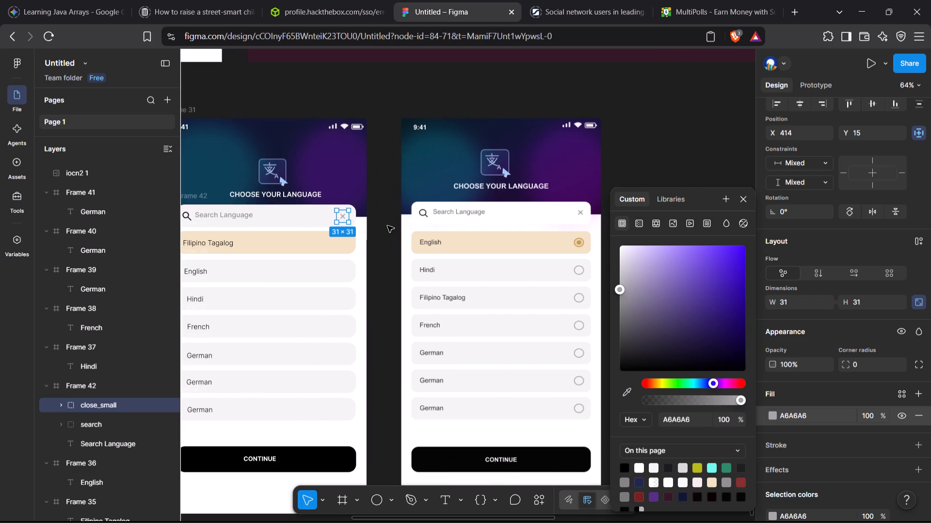
pyautogui.click(384, 224)
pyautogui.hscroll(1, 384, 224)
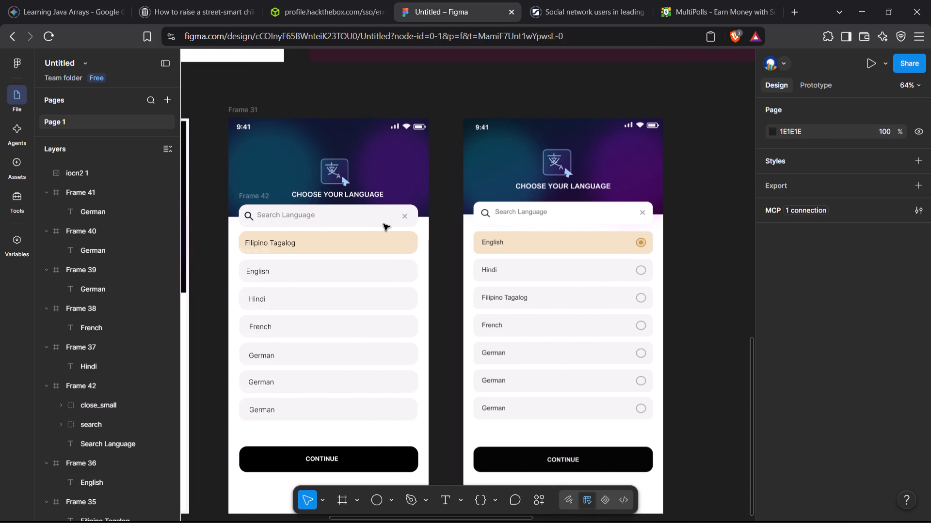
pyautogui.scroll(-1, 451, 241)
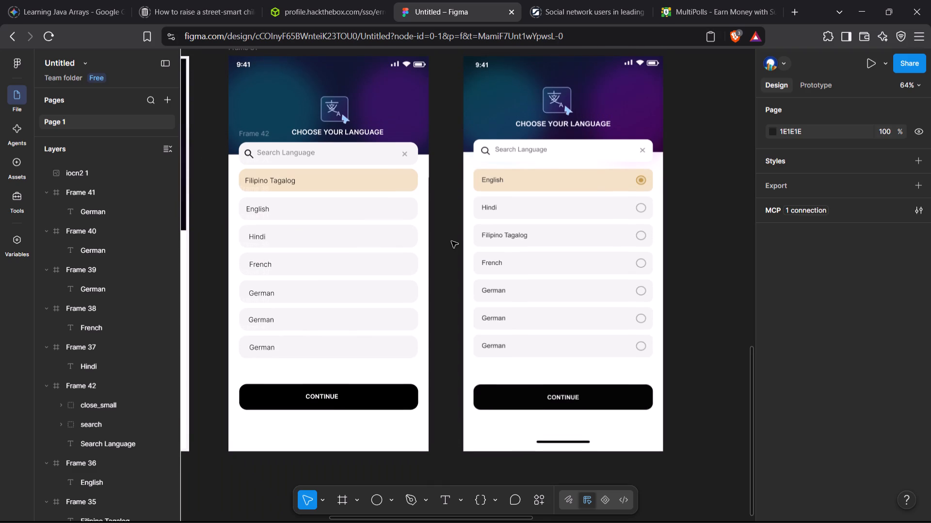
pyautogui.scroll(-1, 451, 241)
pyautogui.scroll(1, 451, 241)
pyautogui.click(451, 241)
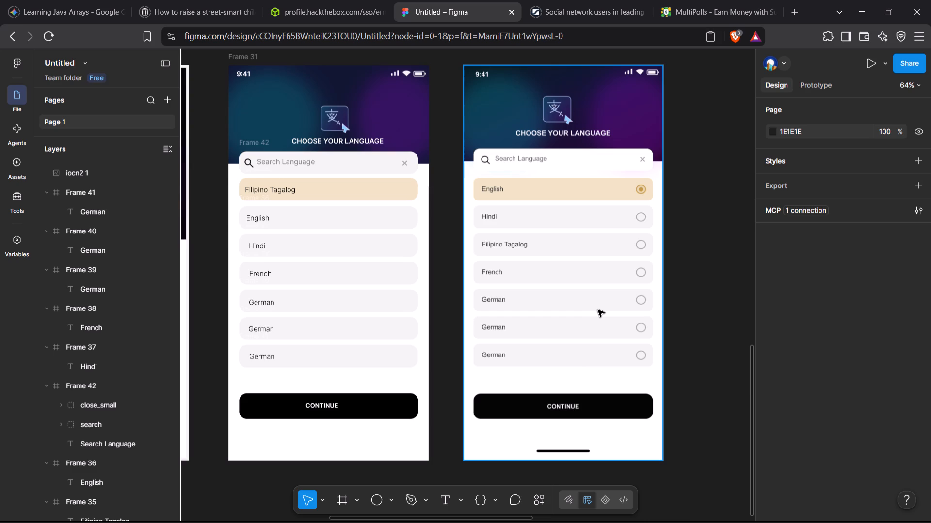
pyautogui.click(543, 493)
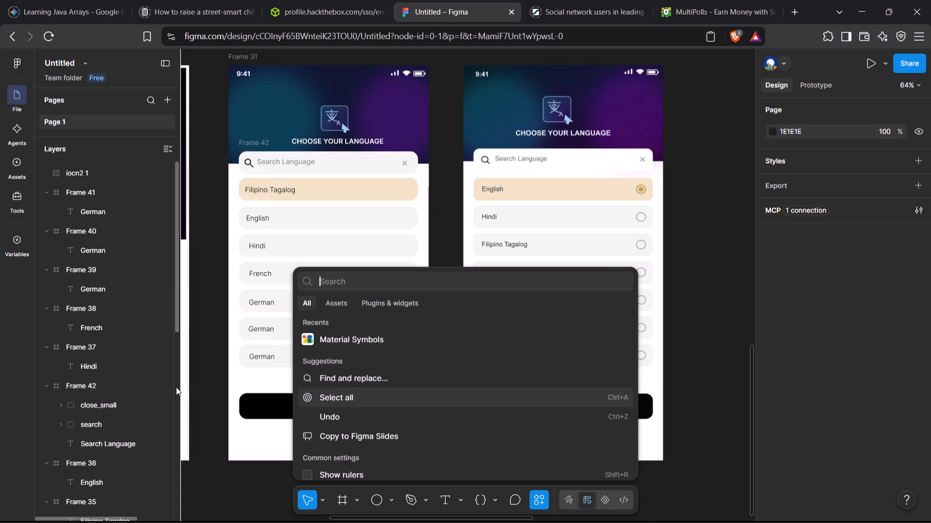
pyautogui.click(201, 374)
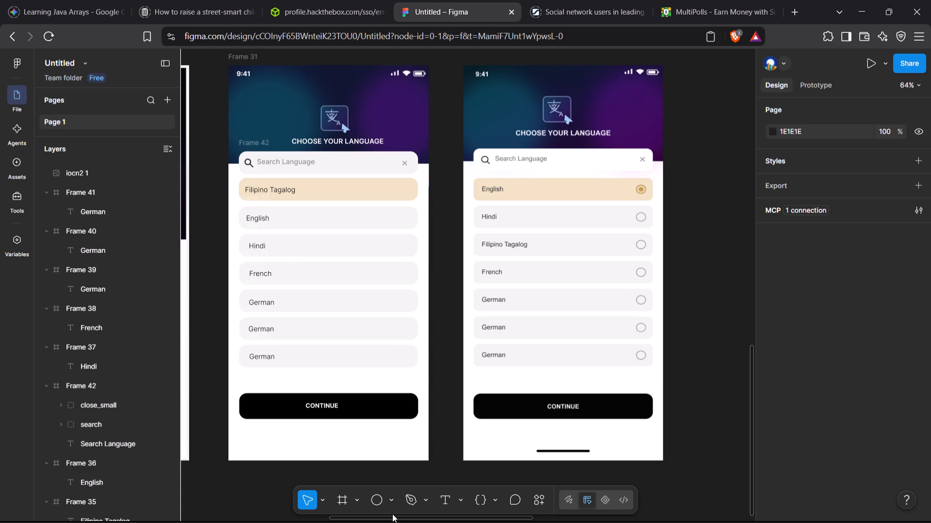
# Place a 100 × 100 ellipse at the right end of the English row in Frame 36.
pyautogui.click(377, 508)
pyautogui.click(393, 497)
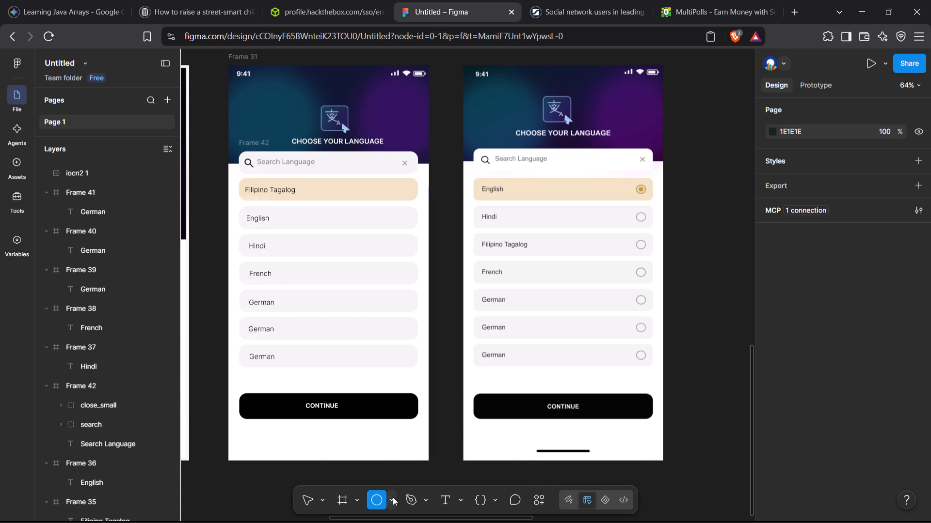
pyautogui.click(446, 426)
pyautogui.click(397, 219)
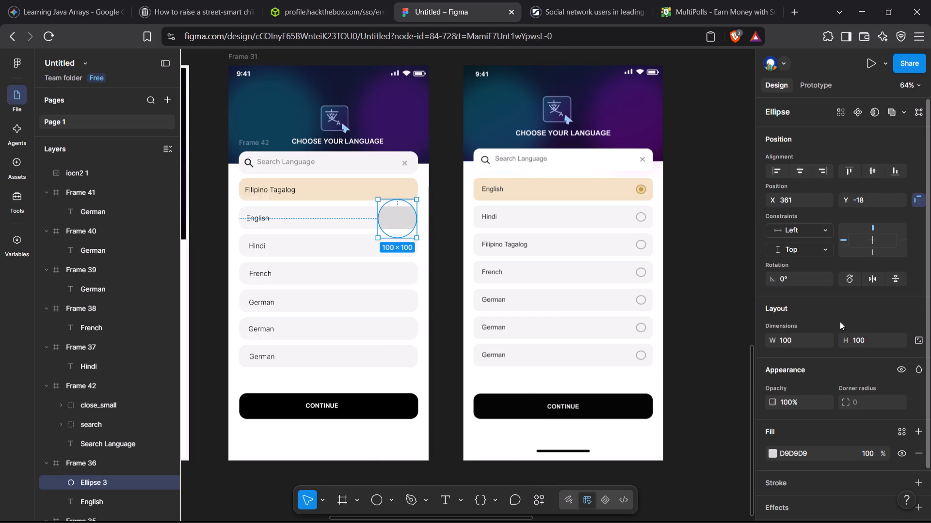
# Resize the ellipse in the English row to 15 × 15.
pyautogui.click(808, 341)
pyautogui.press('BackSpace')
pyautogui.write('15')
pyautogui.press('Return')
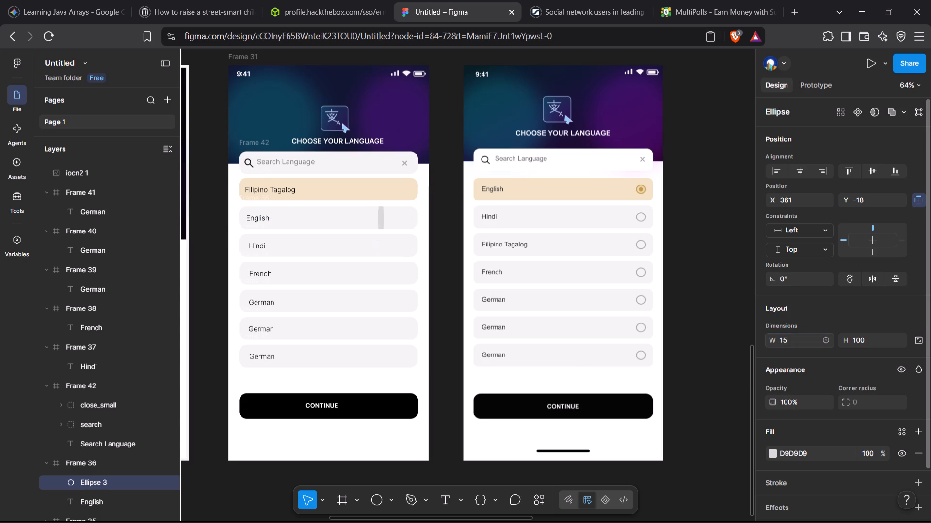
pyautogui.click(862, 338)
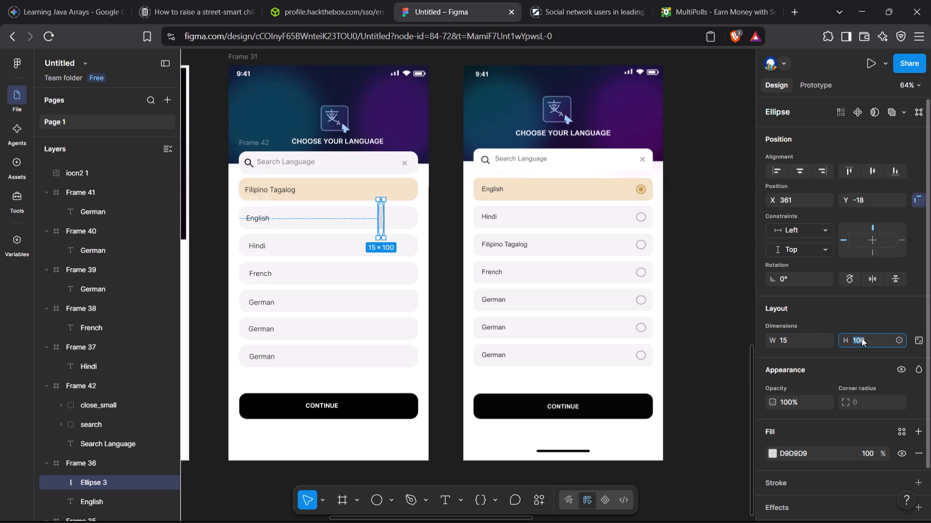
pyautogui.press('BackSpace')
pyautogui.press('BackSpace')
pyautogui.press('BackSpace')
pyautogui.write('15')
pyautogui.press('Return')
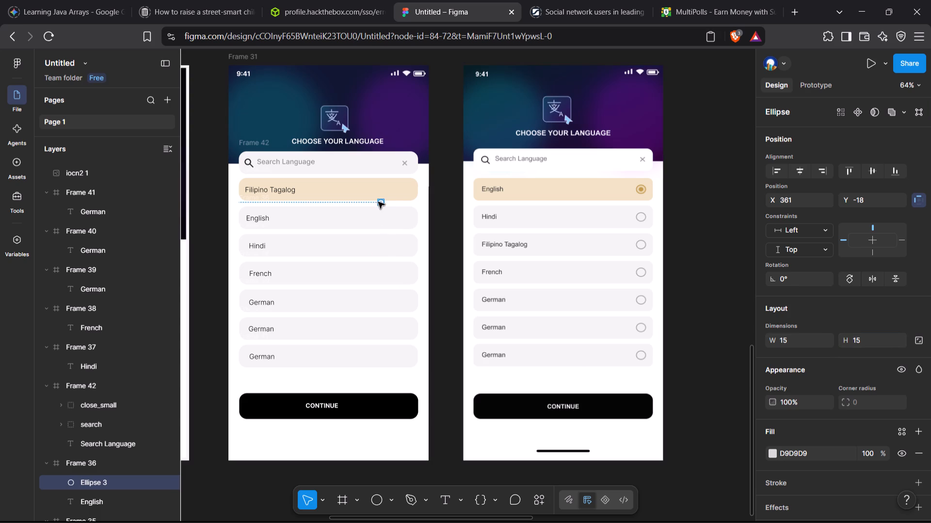
# Move the ellipse from the English row to the right end of the Filipino Tagalog row in Frame 35, at about X 427, Y 22.
pyautogui.moveTo(380, 203); pyautogui.dragTo(404, 192)
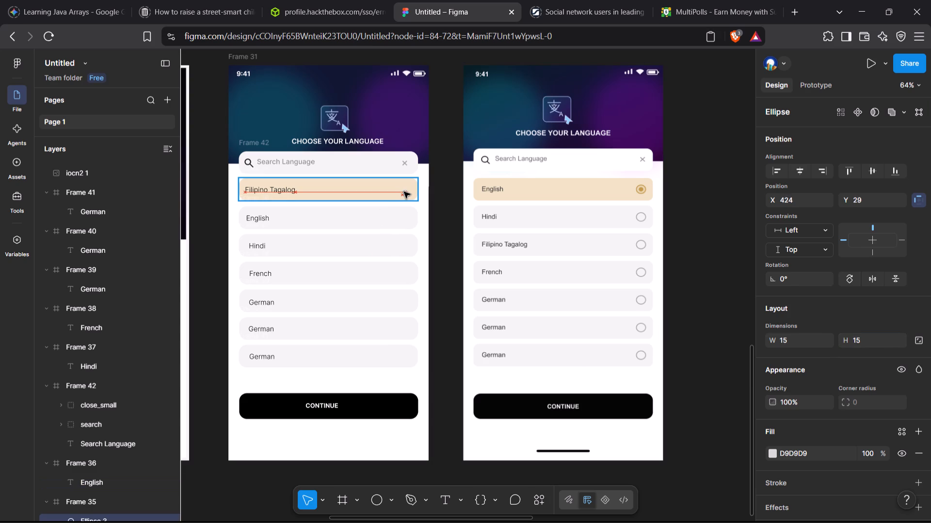
pyautogui.moveTo(404, 192); pyautogui.dragTo(405, 190)
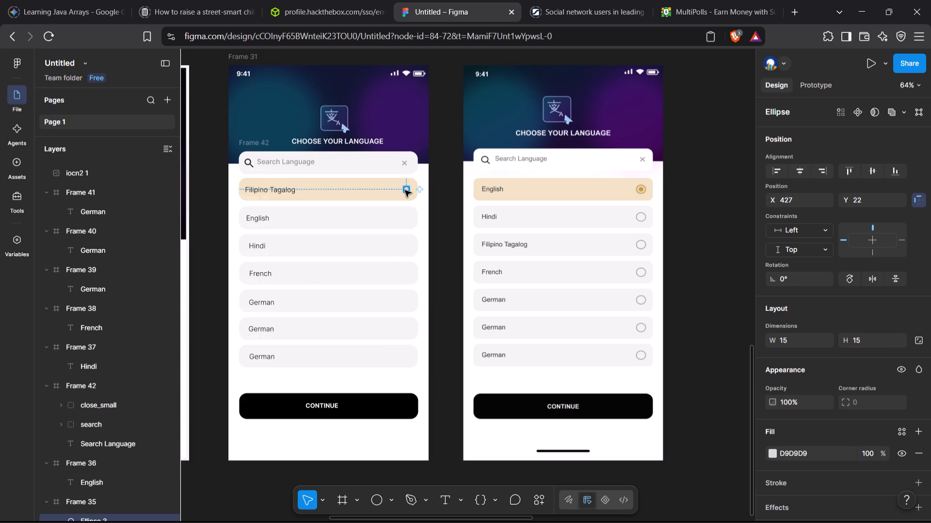
# Resize the ellipse in the Filipino Tagalog row to 25 × 25.
pyautogui.click(808, 342)
pyautogui.press('BackSpace')
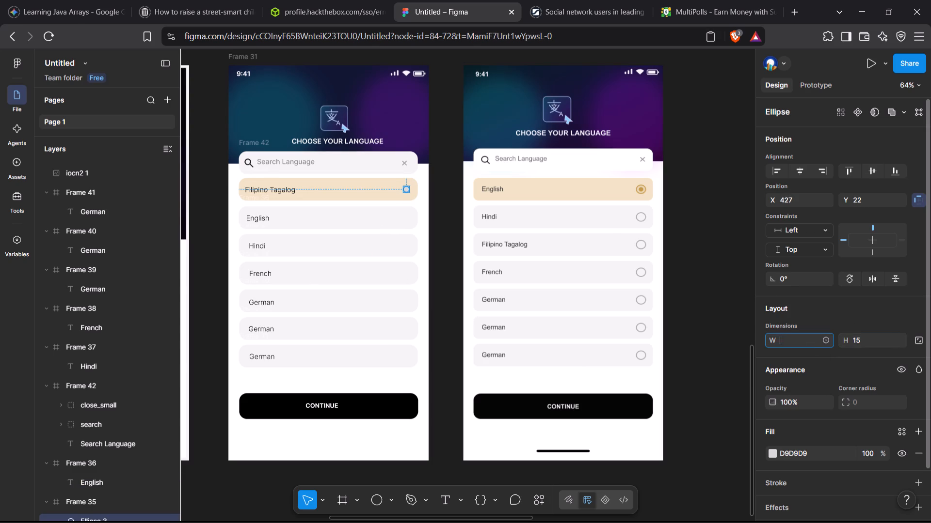
pyautogui.write('20')
pyautogui.press('Return')
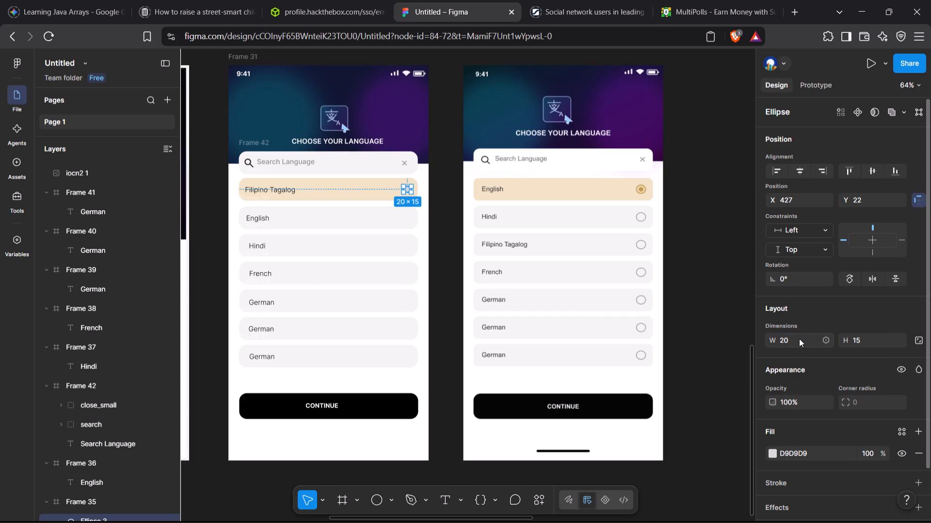
pyautogui.click(799, 338)
pyautogui.press('BackSpace')
pyautogui.press('BackSpace')
pyautogui.write('25')
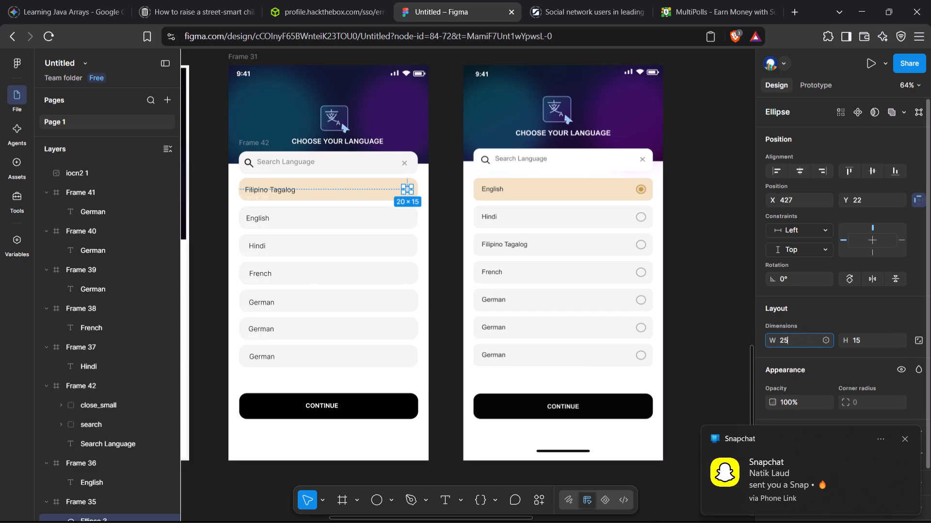
pyautogui.press('Return')
pyautogui.click(867, 341)
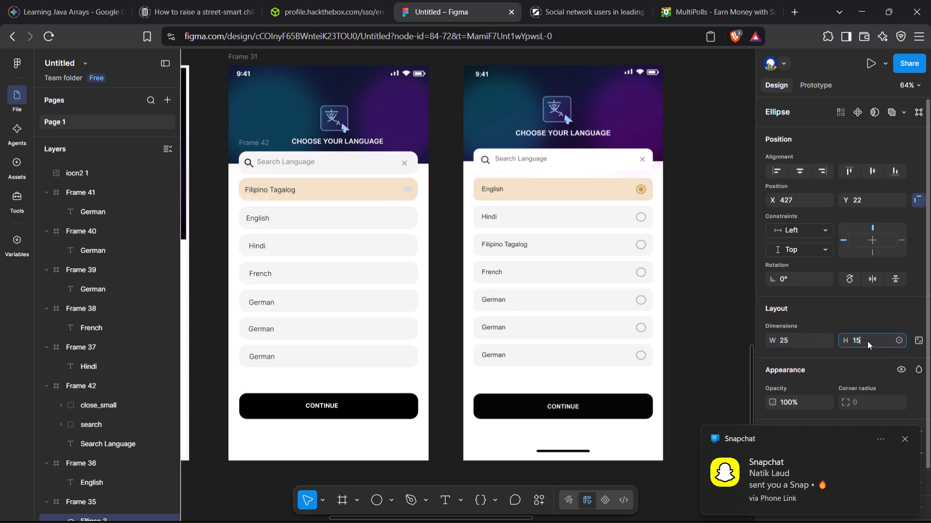
pyautogui.press('BackSpace')
pyautogui.write('25')
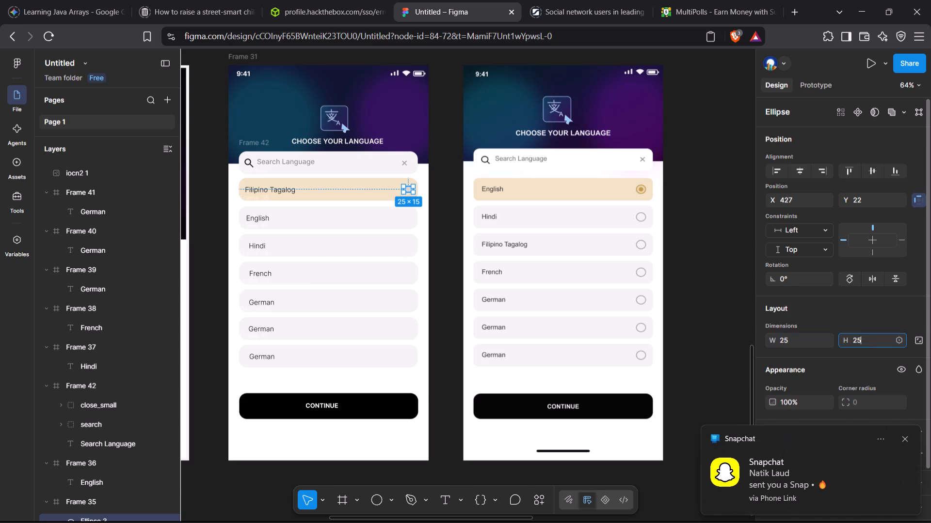
pyautogui.press('Return')
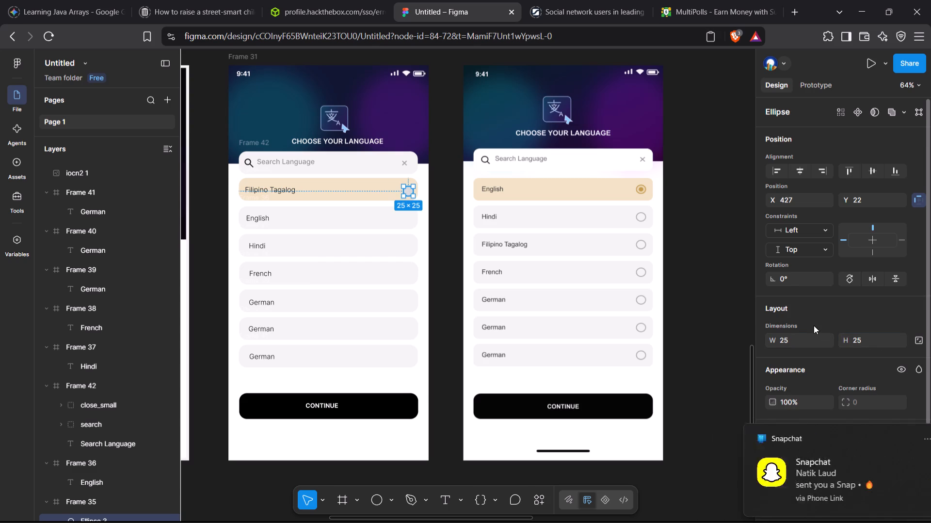
# Nudge the ellipse to X 414, Y 20 in the Filipino Tagalog row.
pyautogui.press('Left')
pyautogui.press('Left')
pyautogui.press('Left')
pyautogui.press('Left')
pyautogui.press('Left')
pyautogui.press('Left')
pyautogui.press('Left')
pyautogui.press('Left')
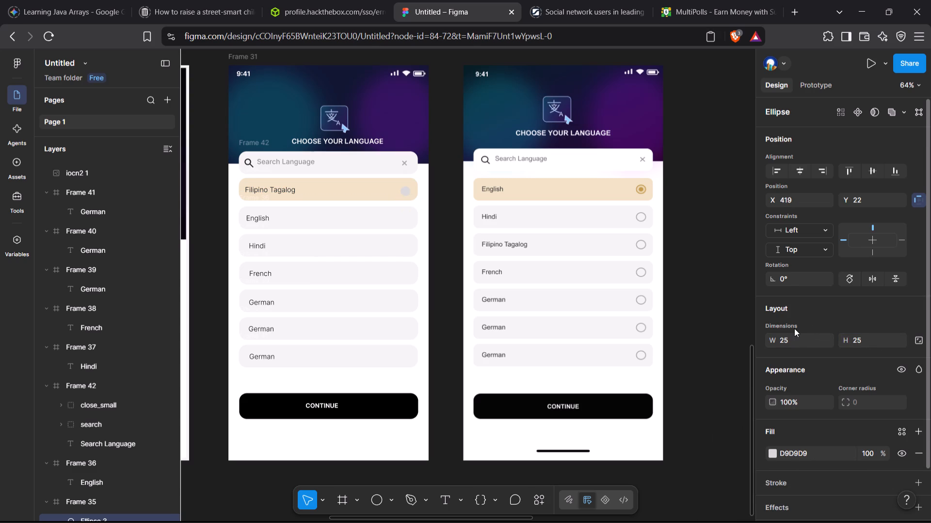
pyautogui.press('Up')
pyautogui.press('Up')
pyautogui.press('Up')
pyautogui.press('Left')
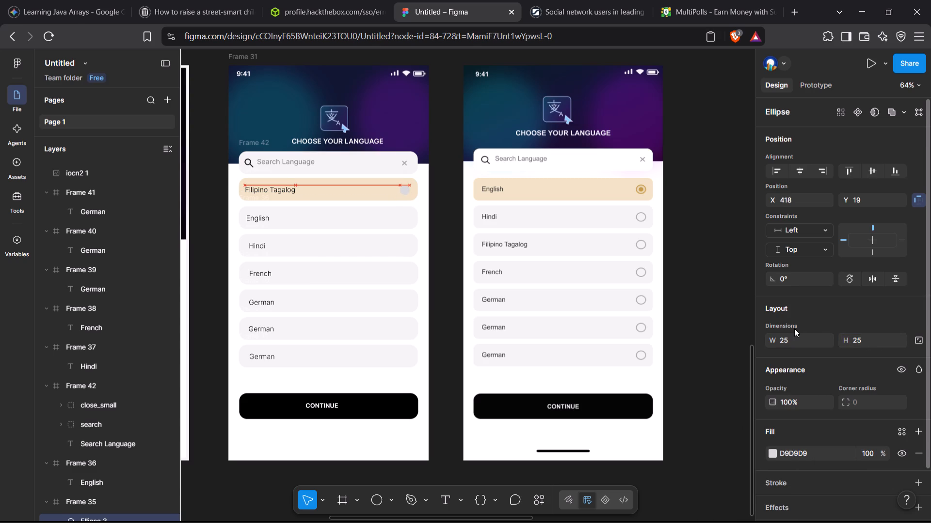
pyautogui.press('Left')
pyautogui.press('Left')
pyautogui.press('Down')
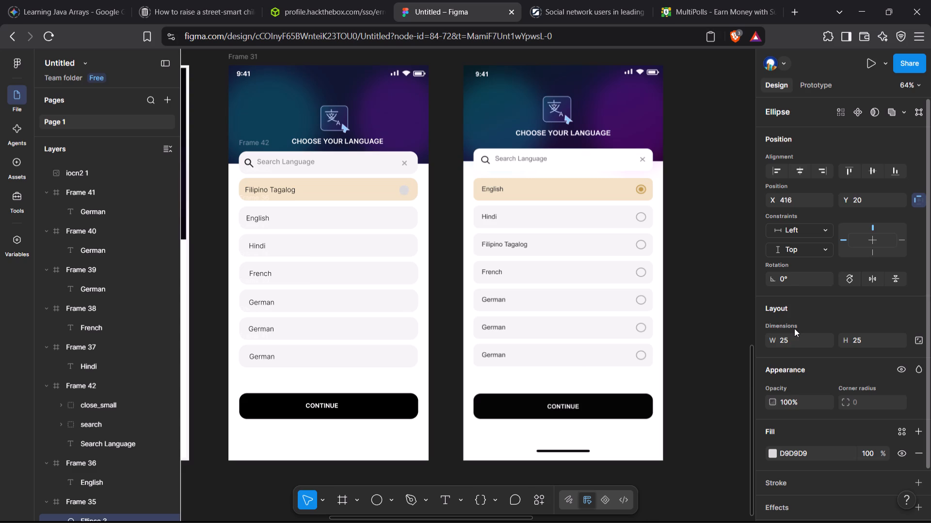
pyautogui.press('Left')
pyautogui.press('Left')
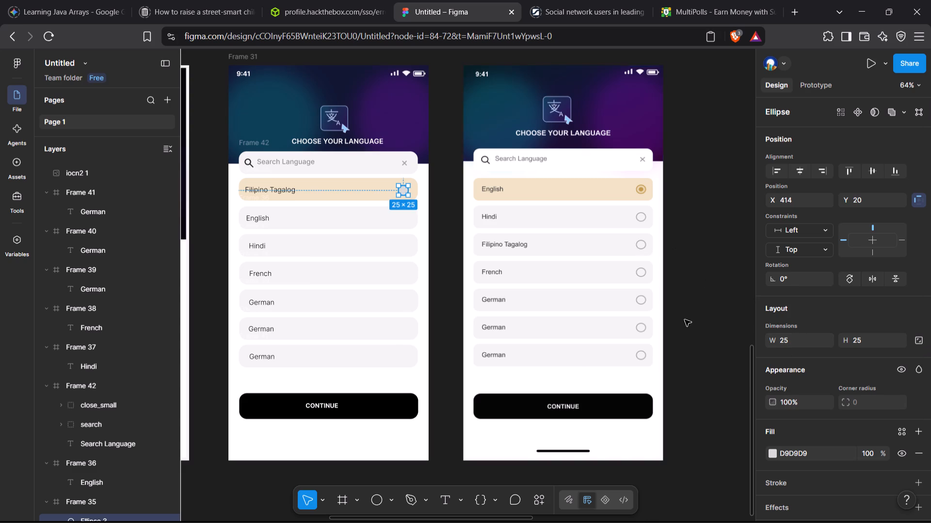
# Recolour the ellipse to F0E2C4 sampled from the Filipino Tagalog row's background, and deselect it.
pyautogui.click(774, 455)
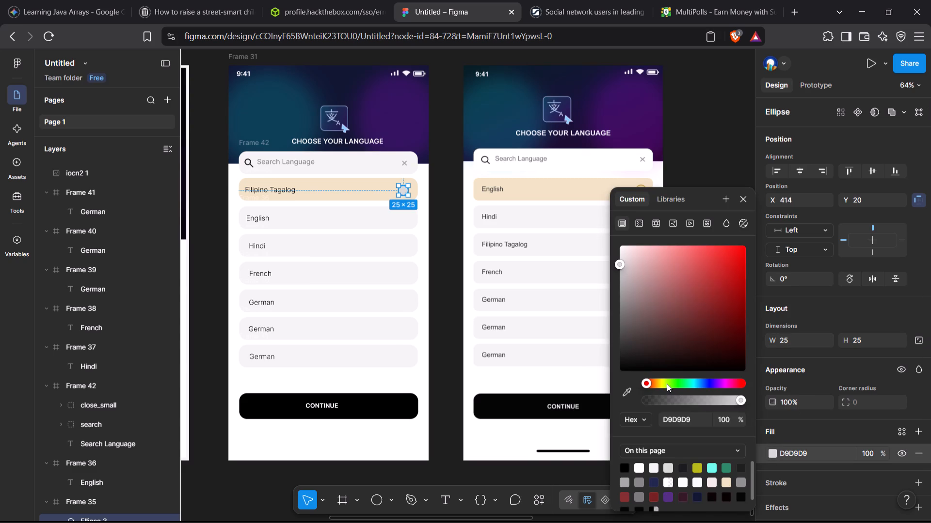
pyautogui.click(625, 388)
pyautogui.click(328, 186)
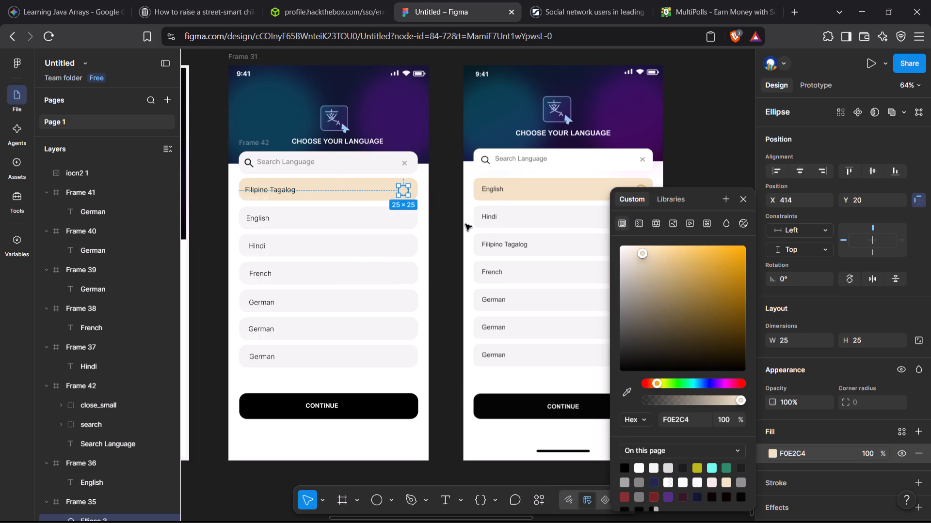
pyautogui.click(447, 221)
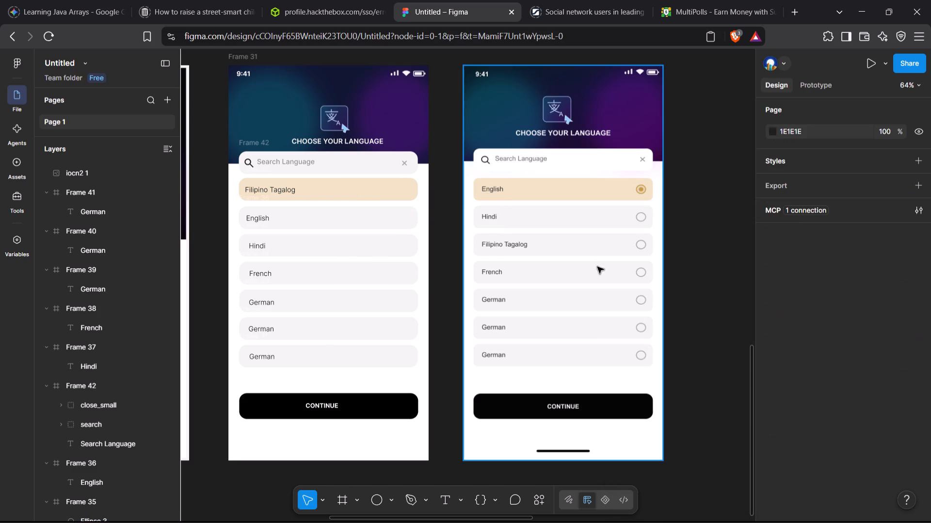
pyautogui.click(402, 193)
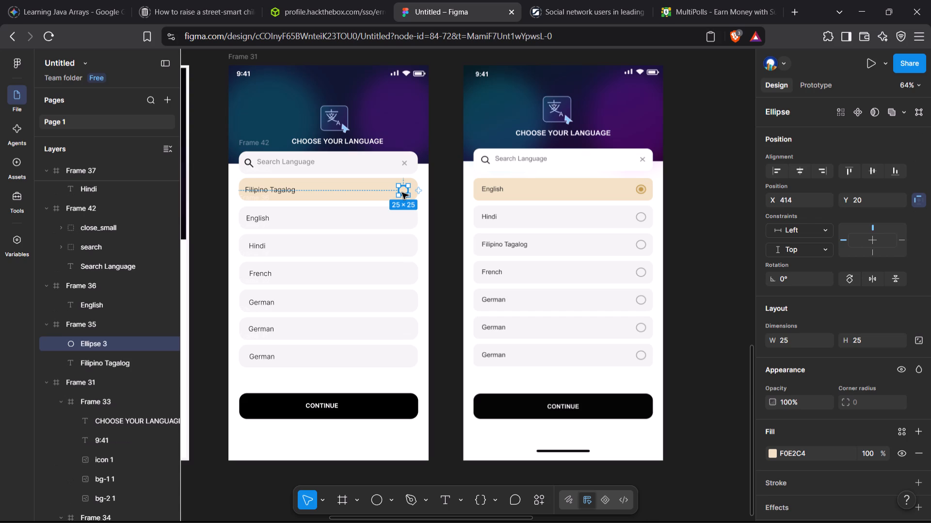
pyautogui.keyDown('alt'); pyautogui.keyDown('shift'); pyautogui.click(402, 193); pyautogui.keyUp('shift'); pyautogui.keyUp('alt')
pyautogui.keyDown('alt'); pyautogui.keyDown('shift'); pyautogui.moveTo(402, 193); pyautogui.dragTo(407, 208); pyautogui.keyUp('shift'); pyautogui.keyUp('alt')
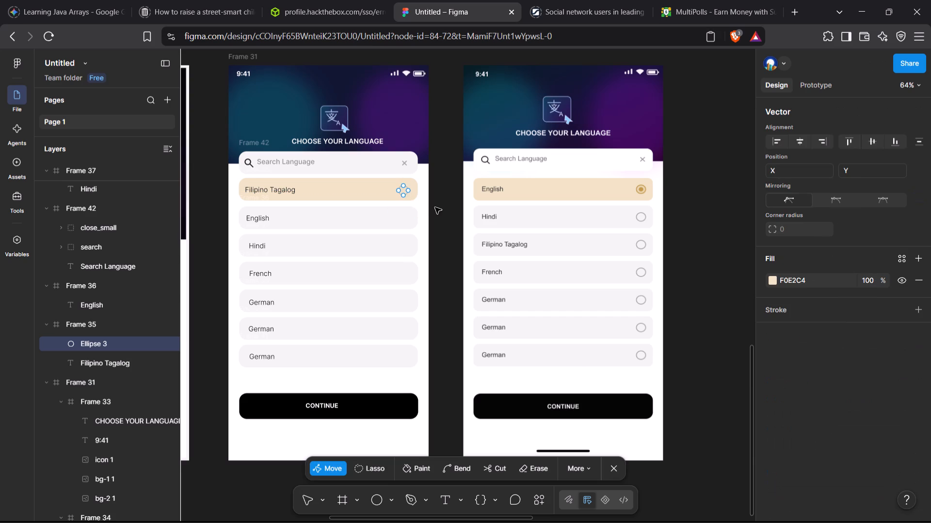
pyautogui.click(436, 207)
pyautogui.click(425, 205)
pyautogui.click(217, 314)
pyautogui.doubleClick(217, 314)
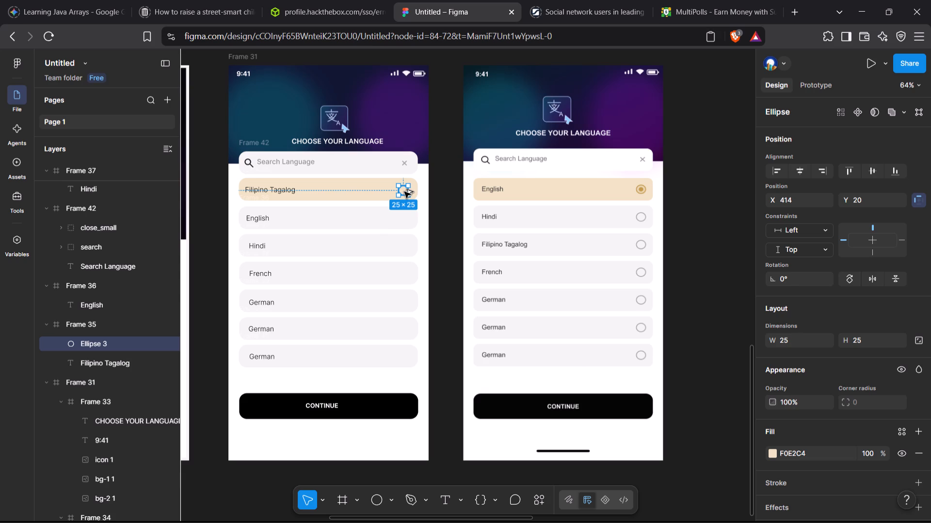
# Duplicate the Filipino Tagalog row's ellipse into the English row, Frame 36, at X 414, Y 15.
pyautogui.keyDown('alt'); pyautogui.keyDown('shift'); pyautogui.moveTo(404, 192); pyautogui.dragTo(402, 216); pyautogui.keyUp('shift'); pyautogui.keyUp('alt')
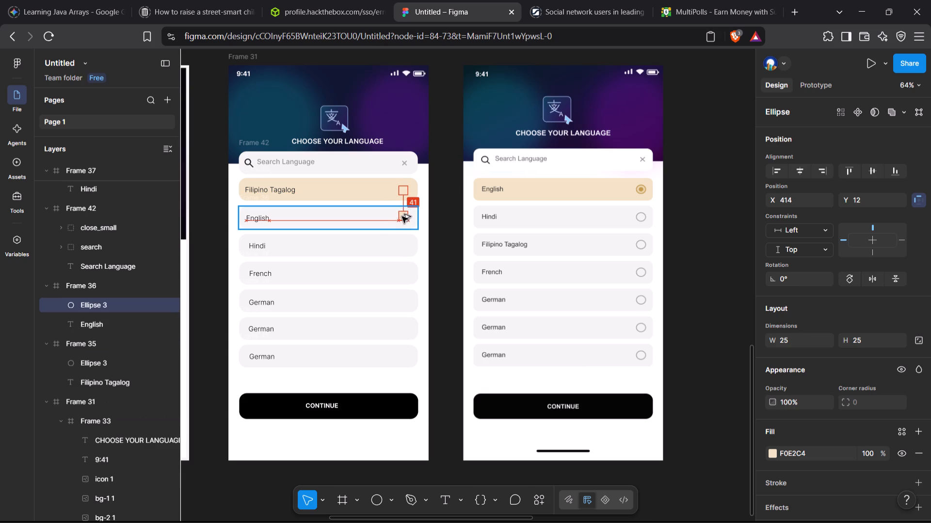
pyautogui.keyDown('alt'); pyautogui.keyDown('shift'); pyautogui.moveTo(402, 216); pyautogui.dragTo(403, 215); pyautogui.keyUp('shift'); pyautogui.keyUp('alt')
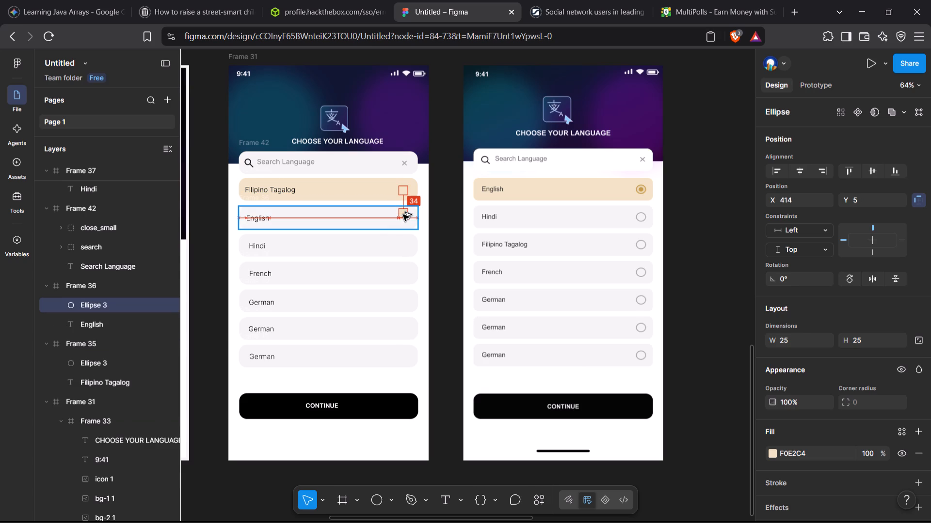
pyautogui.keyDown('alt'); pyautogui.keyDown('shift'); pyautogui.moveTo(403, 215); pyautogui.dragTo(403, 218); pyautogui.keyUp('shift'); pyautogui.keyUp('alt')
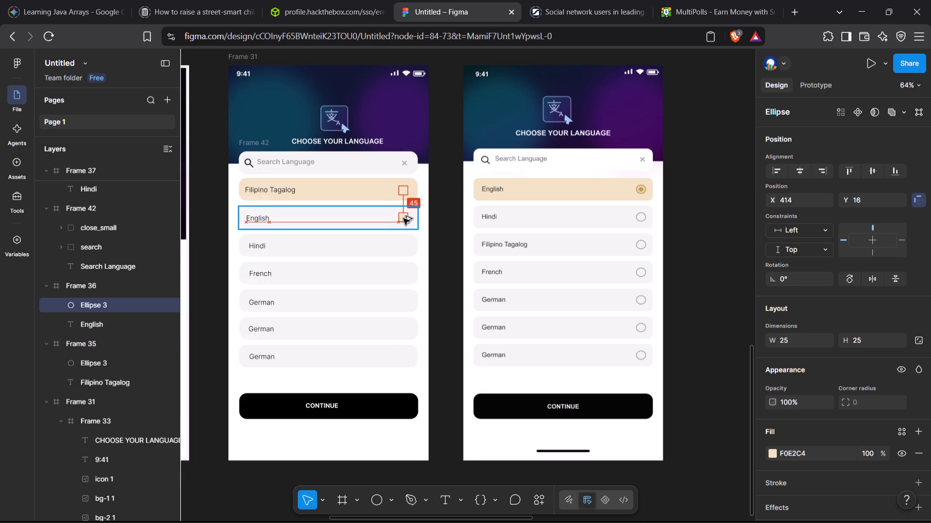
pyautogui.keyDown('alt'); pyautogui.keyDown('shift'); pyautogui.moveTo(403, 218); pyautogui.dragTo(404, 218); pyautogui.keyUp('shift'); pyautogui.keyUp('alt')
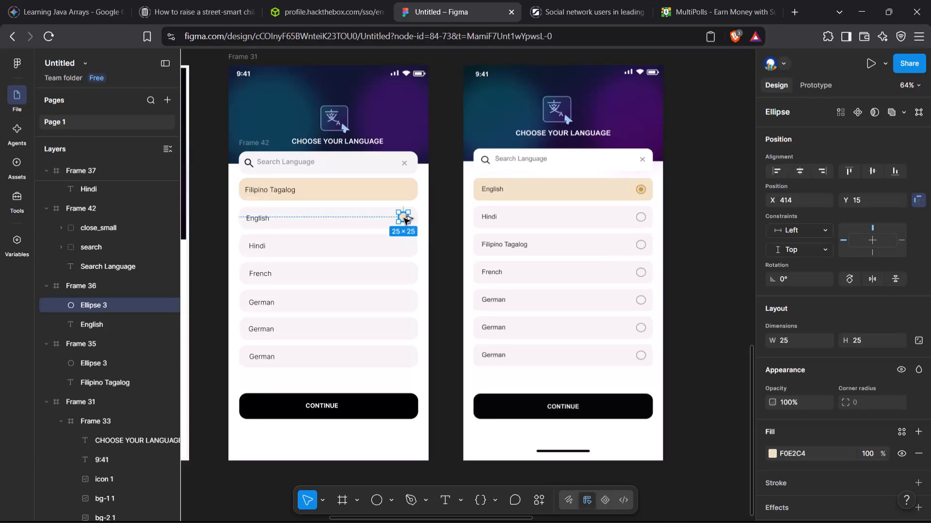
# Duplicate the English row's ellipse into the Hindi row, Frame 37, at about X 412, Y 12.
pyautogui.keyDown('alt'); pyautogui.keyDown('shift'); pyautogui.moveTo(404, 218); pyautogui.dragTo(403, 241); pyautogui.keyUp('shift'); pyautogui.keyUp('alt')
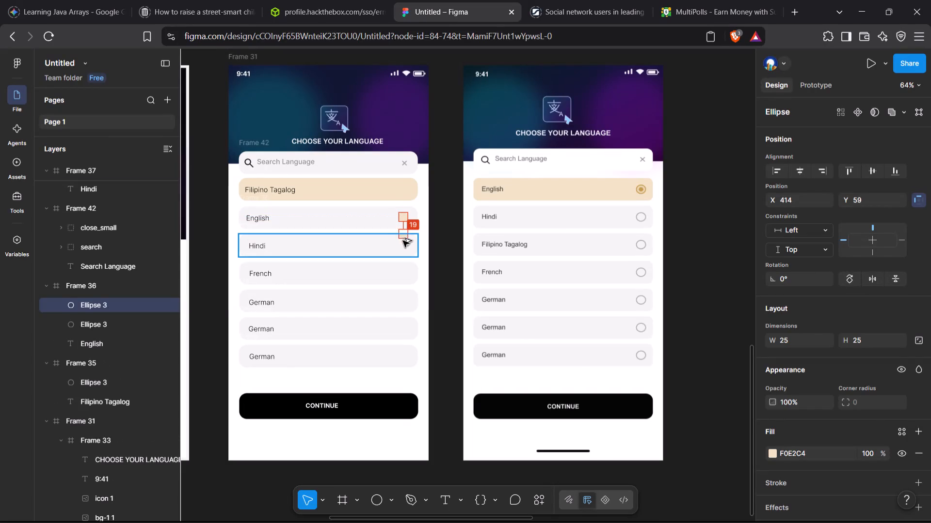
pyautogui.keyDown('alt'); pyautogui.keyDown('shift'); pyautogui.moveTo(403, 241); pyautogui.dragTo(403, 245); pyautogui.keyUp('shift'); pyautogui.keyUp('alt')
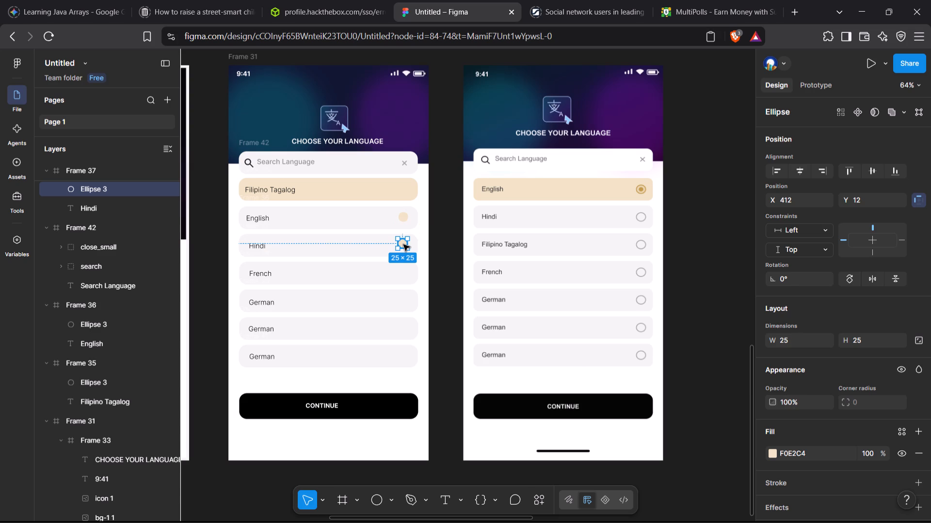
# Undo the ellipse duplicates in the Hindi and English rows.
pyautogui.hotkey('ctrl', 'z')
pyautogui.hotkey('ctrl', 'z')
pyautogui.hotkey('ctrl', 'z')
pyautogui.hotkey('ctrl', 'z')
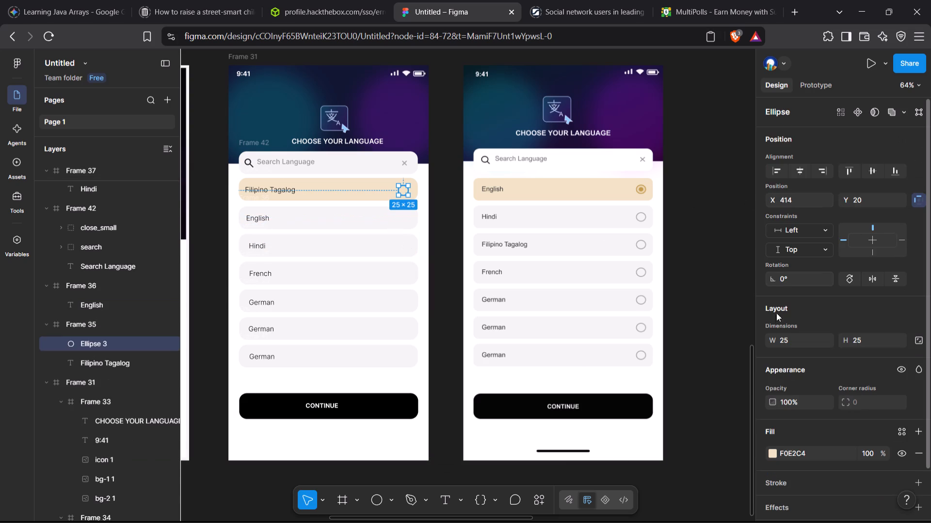
# Set the width of the ellipse in the Filipino Tagalog row to 30.
pyautogui.click(793, 335)
pyautogui.click(793, 335)
pyautogui.press('BackSpace')
pyautogui.press('BackSpace')
pyautogui.write('30')
pyautogui.press('Return')
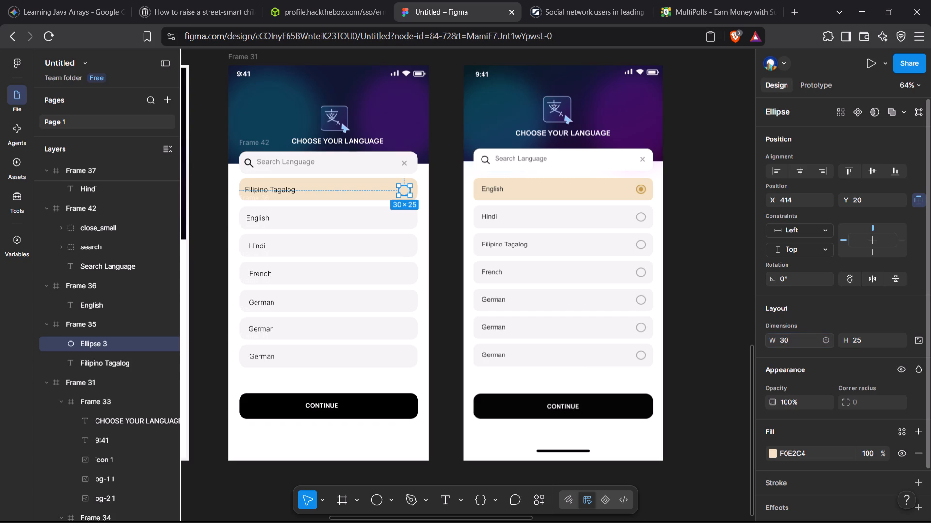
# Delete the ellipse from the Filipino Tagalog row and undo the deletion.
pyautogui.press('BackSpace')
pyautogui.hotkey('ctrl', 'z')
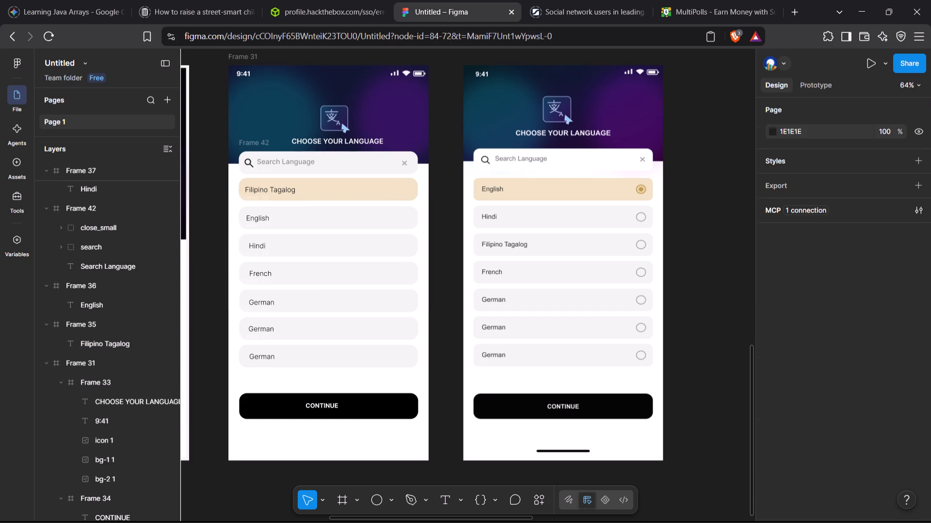
# Undo the removal of the ellipse in the Filipino Tagalog row.
pyautogui.hotkey('ctrl', 'z')
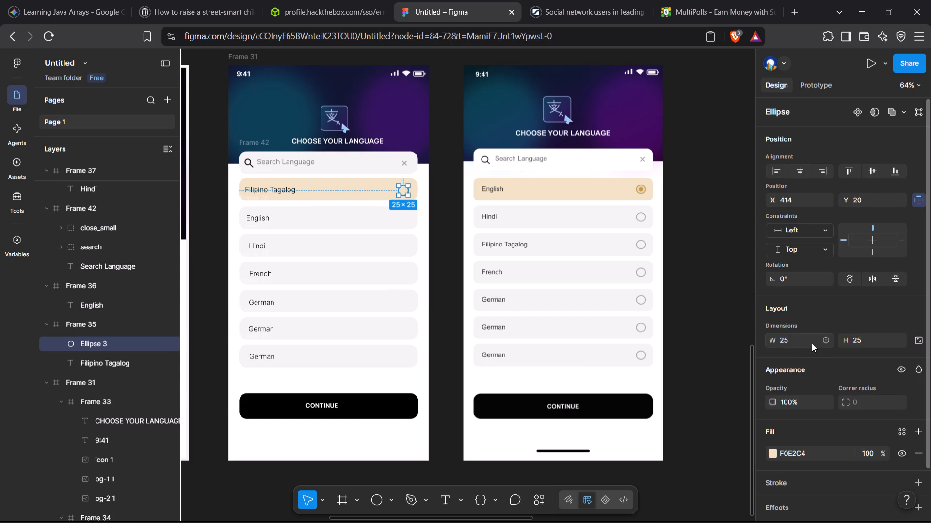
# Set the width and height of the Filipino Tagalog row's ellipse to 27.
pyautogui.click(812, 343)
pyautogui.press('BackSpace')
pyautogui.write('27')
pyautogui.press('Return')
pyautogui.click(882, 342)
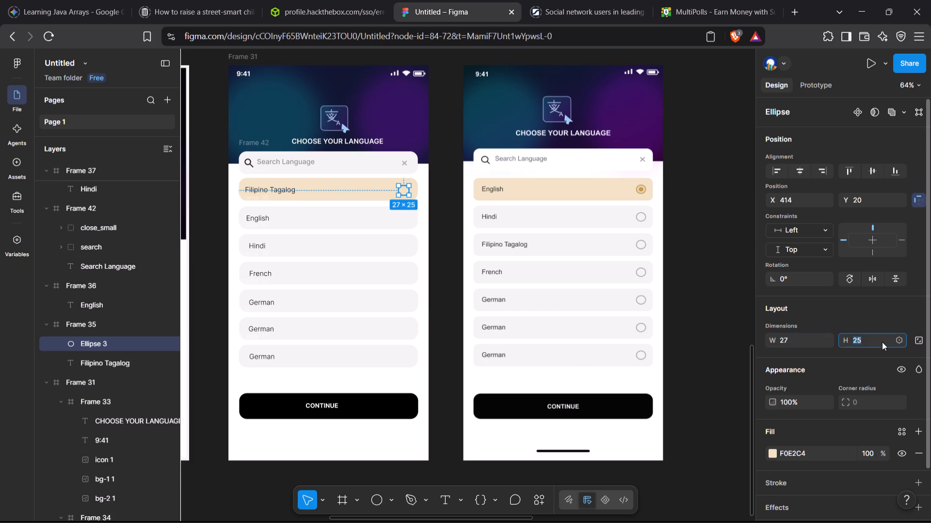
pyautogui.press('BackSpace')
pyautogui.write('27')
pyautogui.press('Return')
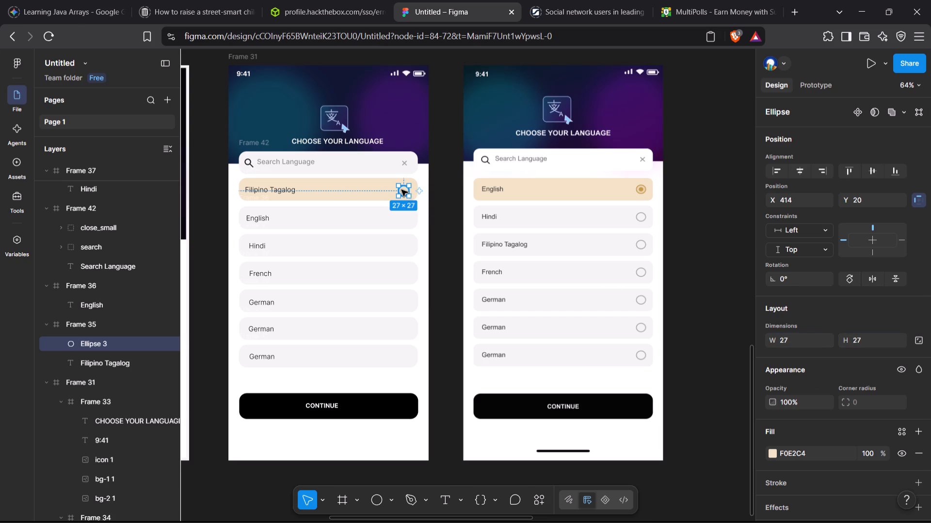
# Set the width and height of the Filipino Tagalog row's ellipse to 26.
pyautogui.click(401, 189)
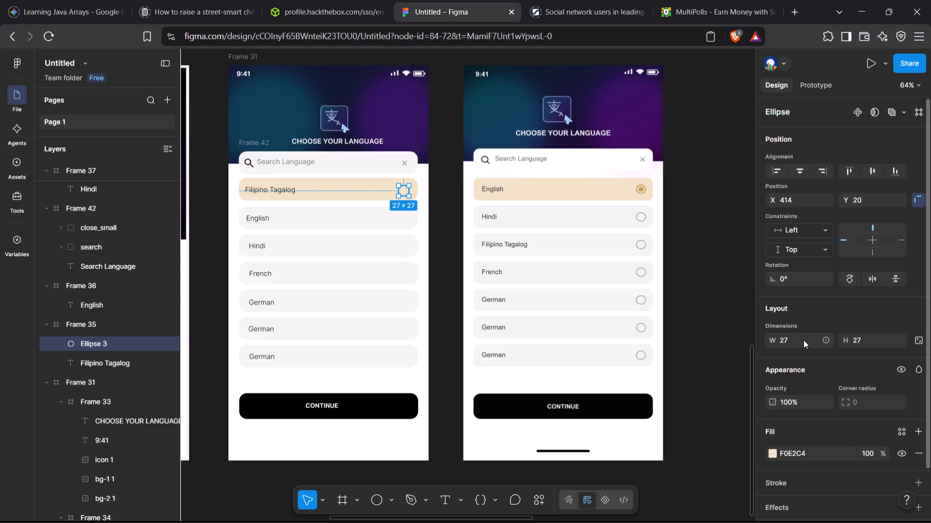
pyautogui.click(803, 340)
pyautogui.press('BackSpace')
pyautogui.press('BackSpace')
pyautogui.write('26')
pyautogui.press('Return')
pyautogui.click(876, 339)
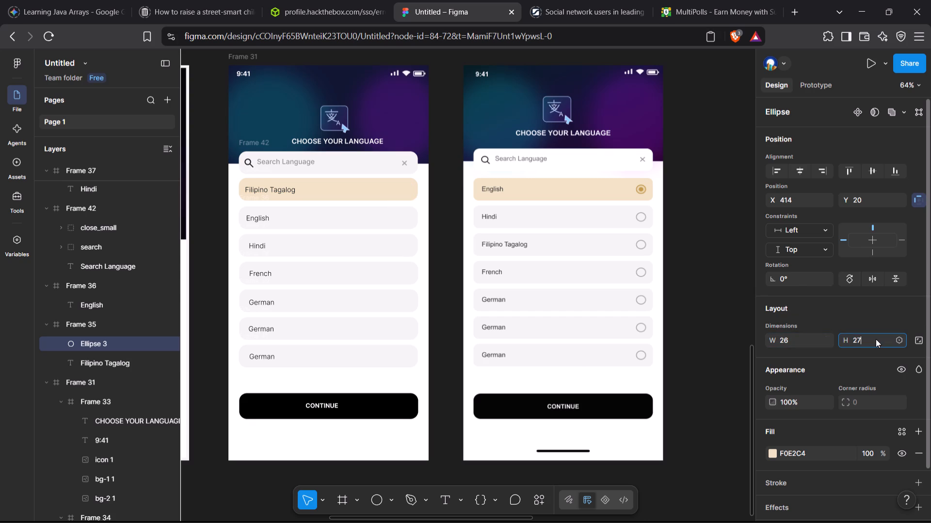
pyautogui.press('BackSpace')
pyautogui.write('26')
pyautogui.press('Return')
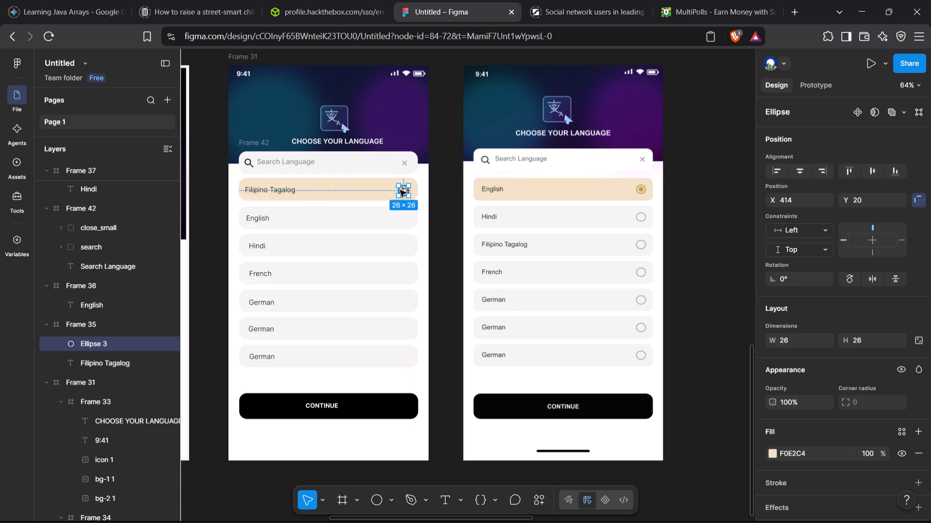
# Duplicate the Filipino Tagalog row's ellipse into the English row at about X 414, Y 18, and the Hindi row at about X 414, Y 11.
pyautogui.keyDown('alt'); pyautogui.keyDown('shift'); pyautogui.moveTo(400, 190); pyautogui.dragTo(398, 218); pyautogui.keyUp('shift'); pyautogui.keyUp('alt')
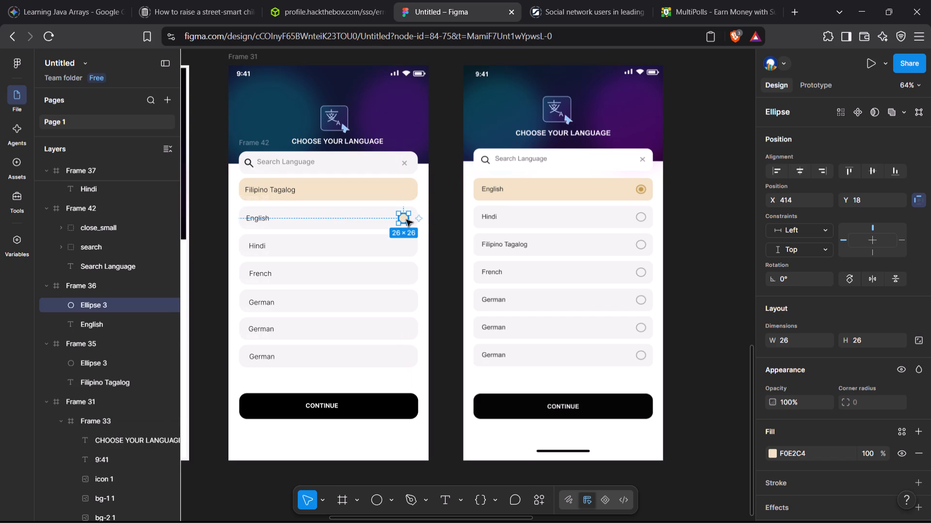
pyautogui.keyDown('alt'); pyautogui.keyDown('shift'); pyautogui.moveTo(405, 218); pyautogui.dragTo(402, 244); pyautogui.keyUp('shift'); pyautogui.keyUp('alt')
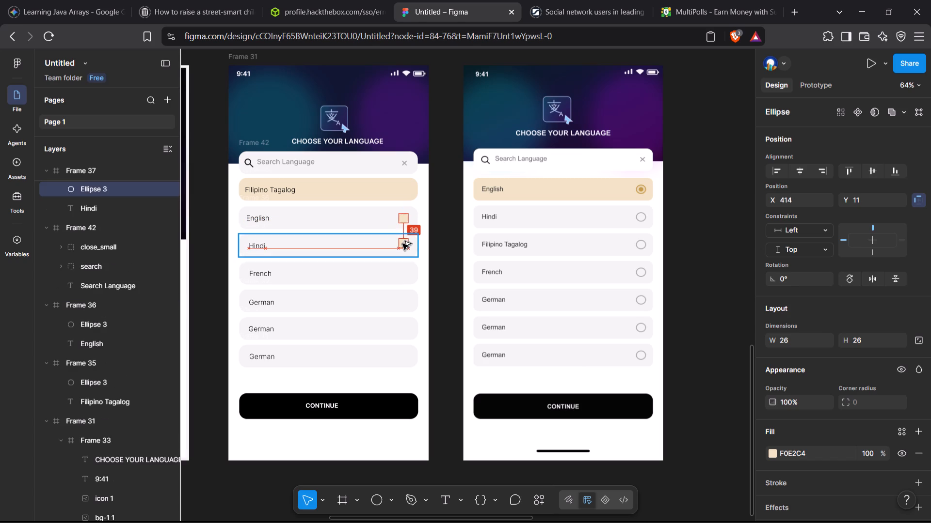
pyautogui.keyDown('alt'); pyautogui.keyDown('shift'); pyautogui.moveTo(402, 244); pyautogui.dragTo(404, 245); pyautogui.keyUp('shift'); pyautogui.keyUp('alt')
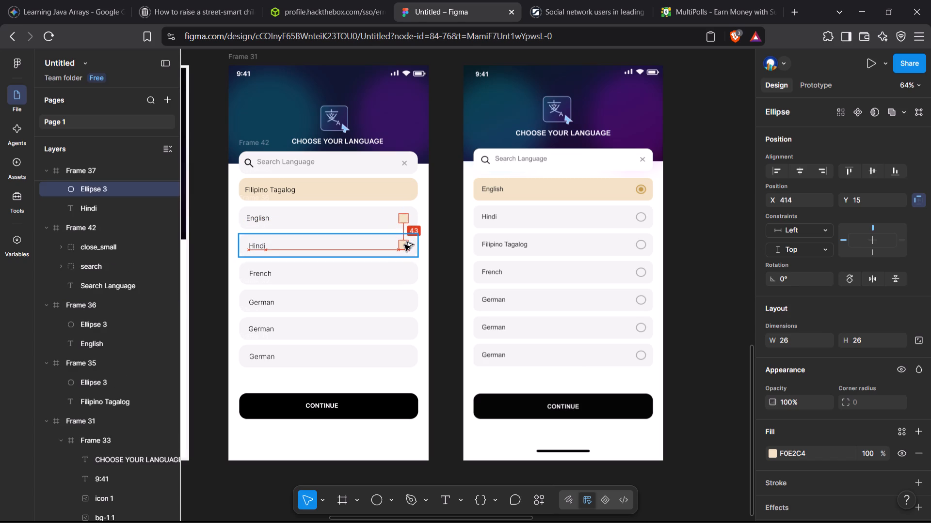
pyautogui.keyDown('alt'); pyautogui.keyDown('shift'); pyautogui.moveTo(404, 245); pyautogui.dragTo(404, 244); pyautogui.keyUp('shift'); pyautogui.keyUp('alt')
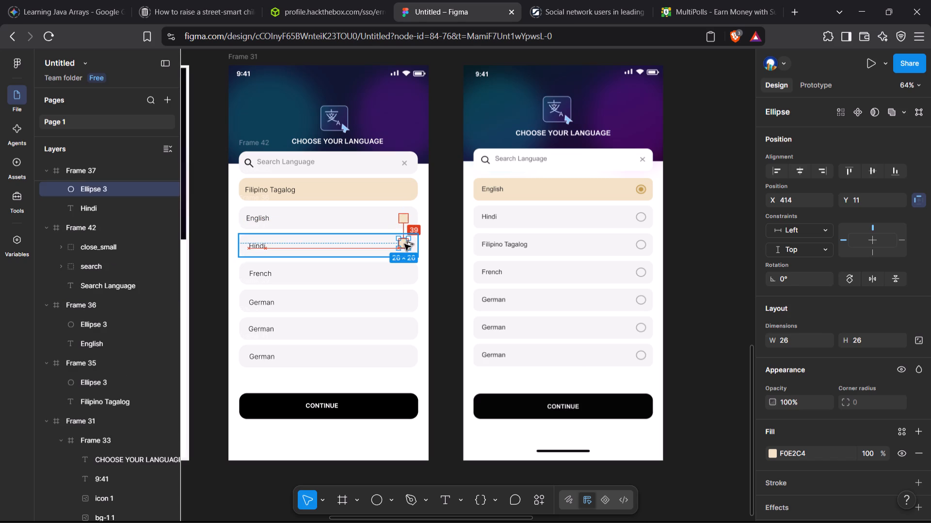
pyautogui.keyDown('alt'); pyautogui.keyDown('shift'); pyautogui.moveTo(404, 244); pyautogui.dragTo(404, 243); pyautogui.keyUp('shift'); pyautogui.keyUp('alt')
# Duplicate the Hindi row's ellipse into the French row at about X 413, Y 9.
pyautogui.keyDown('alt'); pyautogui.keyDown('shift'); pyautogui.moveTo(404, 243); pyautogui.dragTo(401, 272); pyautogui.keyUp('shift'); pyautogui.keyUp('alt')
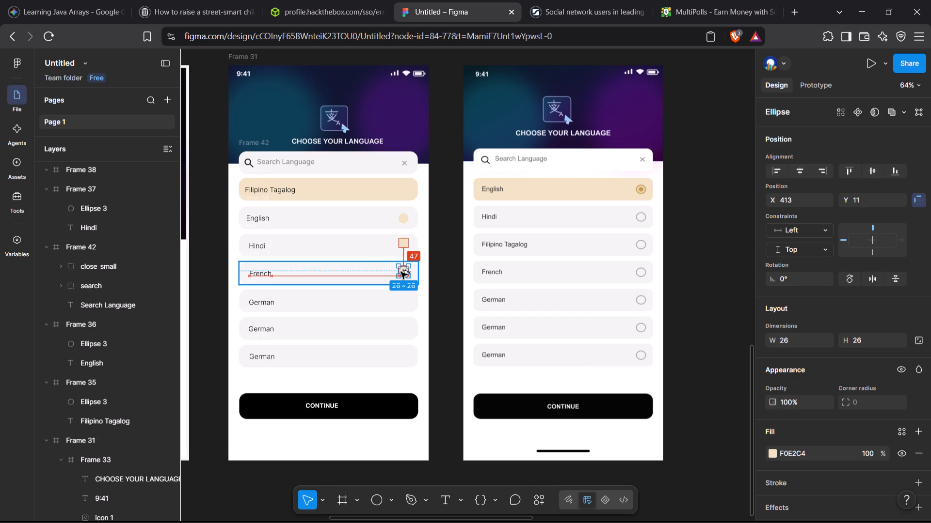
pyautogui.keyDown('alt'); pyautogui.keyDown('shift'); pyautogui.moveTo(401, 272); pyautogui.dragTo(401, 272); pyautogui.keyUp('shift'); pyautogui.keyUp('alt')
pyautogui.keyDown('alt'); pyautogui.keyDown('shift'); pyautogui.moveTo(401, 272); pyautogui.dragTo(401, 271); pyautogui.keyUp('shift'); pyautogui.keyUp('alt')
# Duplicate the French row's ellipse into each of the three German rows, at about X 413 and Y 14 to 15.
pyautogui.keyDown('alt'); pyautogui.keyDown('shift'); pyautogui.moveTo(401, 271); pyautogui.dragTo(402, 281); pyautogui.keyUp('shift'); pyautogui.keyUp('alt')
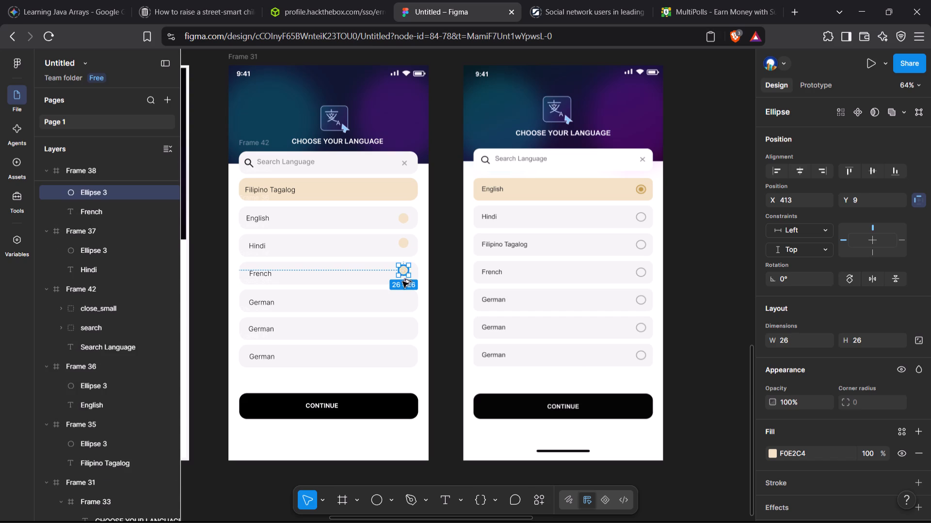
pyautogui.keyDown('alt'); pyautogui.keyDown('shift'); pyautogui.moveTo(402, 281); pyautogui.dragTo(401, 300); pyautogui.keyUp('shift'); pyautogui.keyUp('alt')
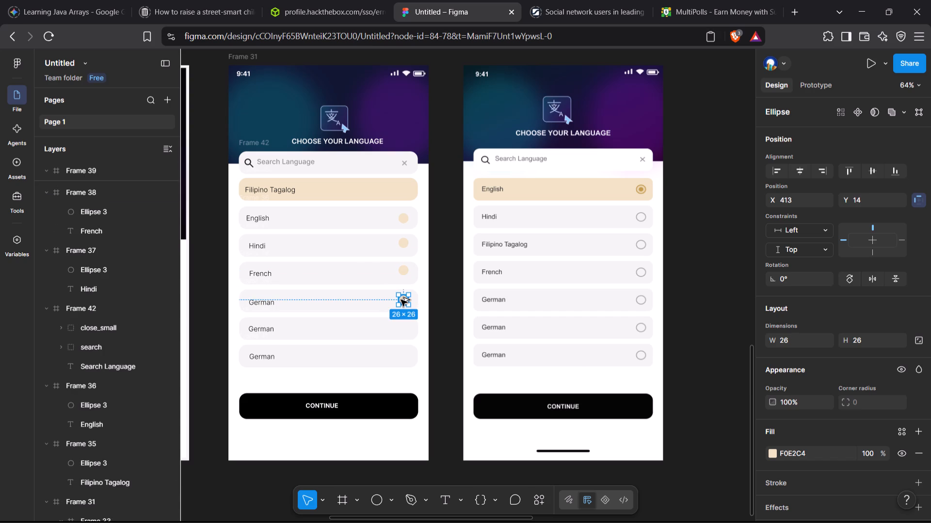
pyautogui.keyDown('alt'); pyautogui.keyDown('shift'); pyautogui.moveTo(401, 300); pyautogui.dragTo(399, 330); pyautogui.keyUp('shift'); pyautogui.keyUp('alt')
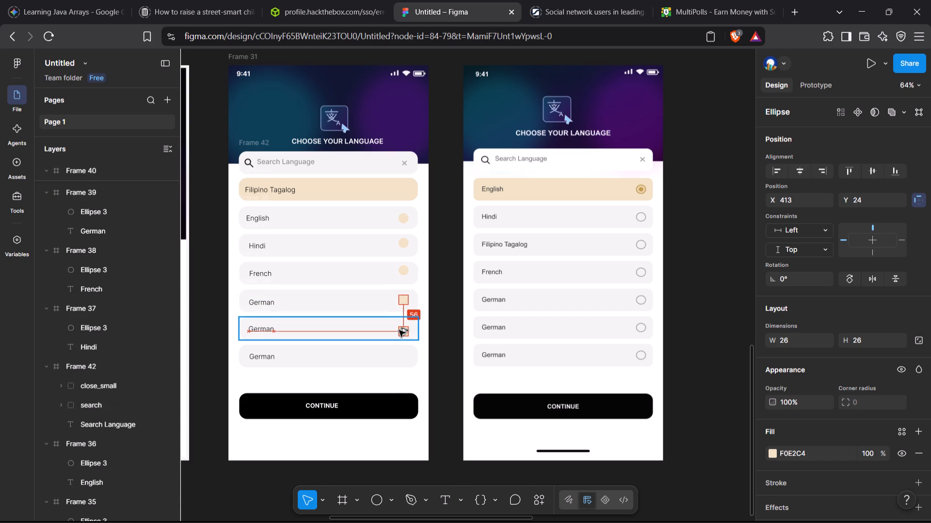
pyautogui.keyDown('alt'); pyautogui.keyDown('shift'); pyautogui.moveTo(399, 330); pyautogui.dragTo(399, 329); pyautogui.keyUp('shift'); pyautogui.keyUp('alt')
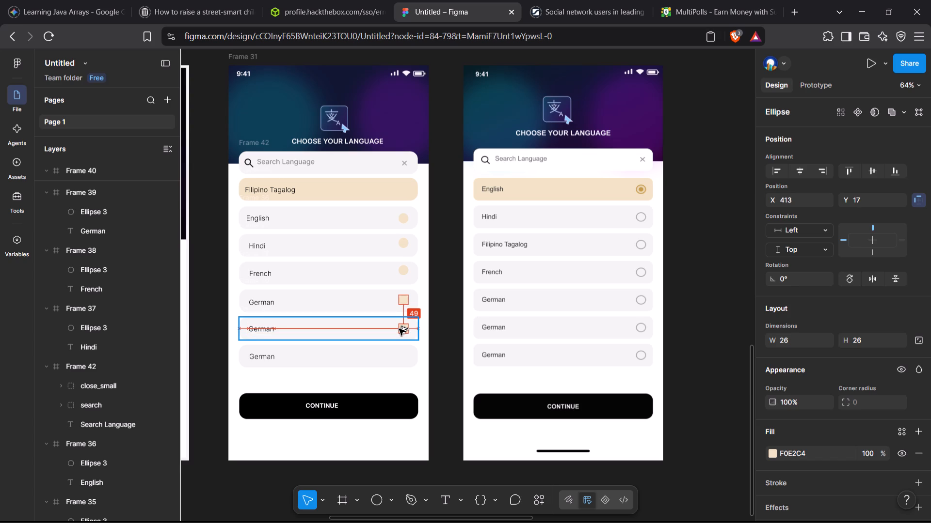
pyautogui.keyDown('alt'); pyautogui.keyDown('shift'); pyautogui.moveTo(399, 329); pyautogui.dragTo(400, 327); pyautogui.keyUp('shift'); pyautogui.keyUp('alt')
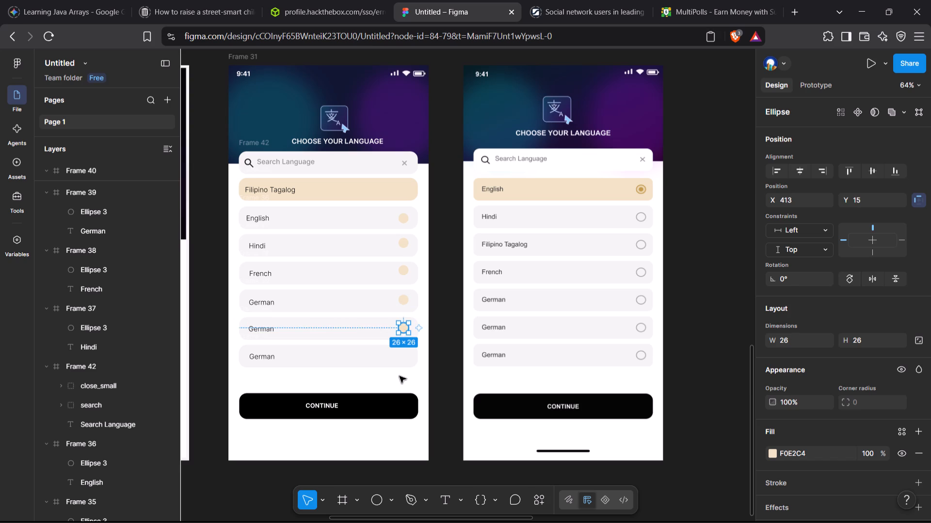
pyautogui.keyDown('alt'); pyautogui.keyDown('shift'); pyautogui.moveTo(405, 331); pyautogui.dragTo(402, 355); pyautogui.keyUp('shift'); pyautogui.keyUp('alt')
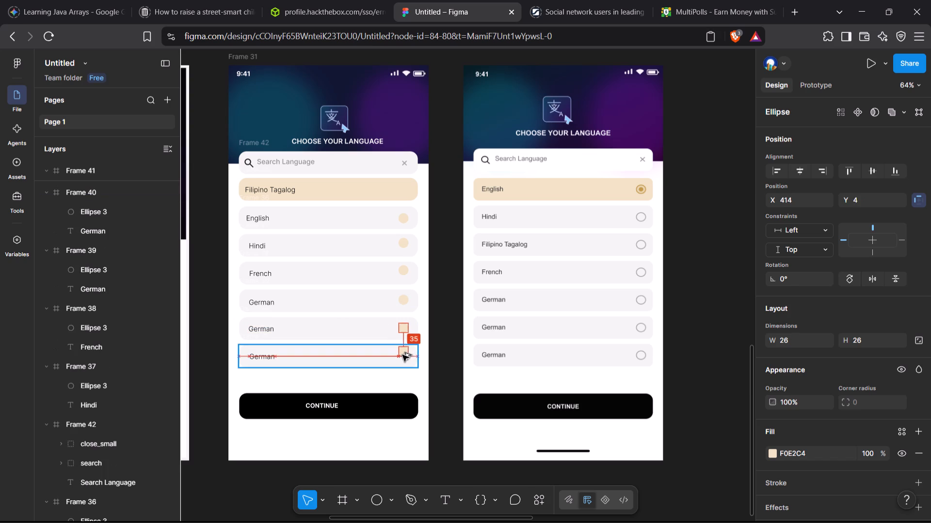
pyautogui.keyDown('alt'); pyautogui.keyDown('shift'); pyautogui.moveTo(402, 355); pyautogui.dragTo(404, 358); pyautogui.keyUp('shift'); pyautogui.keyUp('alt')
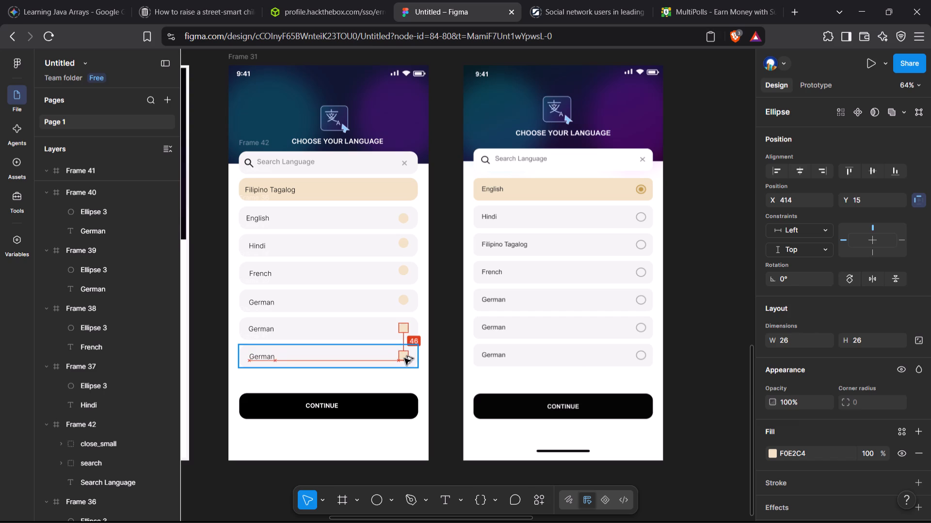
pyautogui.keyDown('alt'); pyautogui.keyDown('shift'); pyautogui.moveTo(404, 358); pyautogui.dragTo(405, 358); pyautogui.keyUp('shift'); pyautogui.keyUp('alt')
pyautogui.click(458, 367)
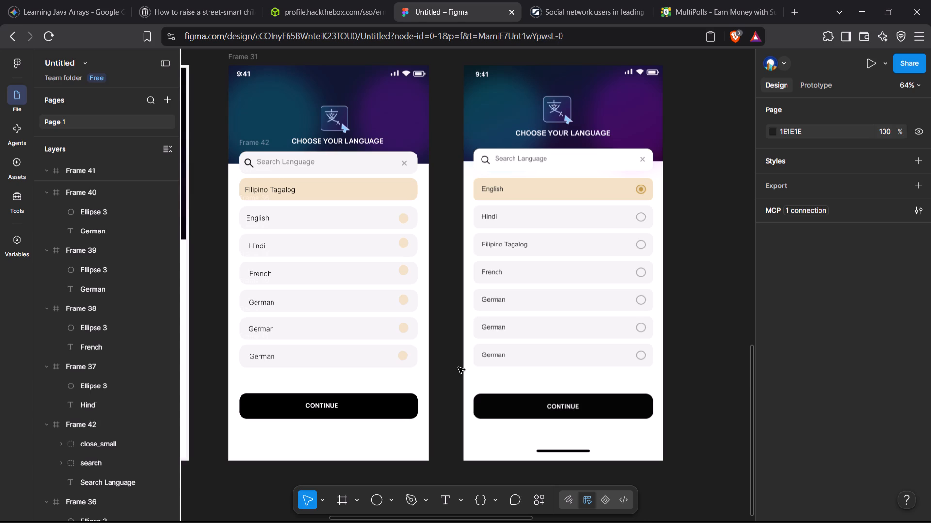
# Nudge the French row's ellipse down to Y 15.
pyautogui.click(404, 274)
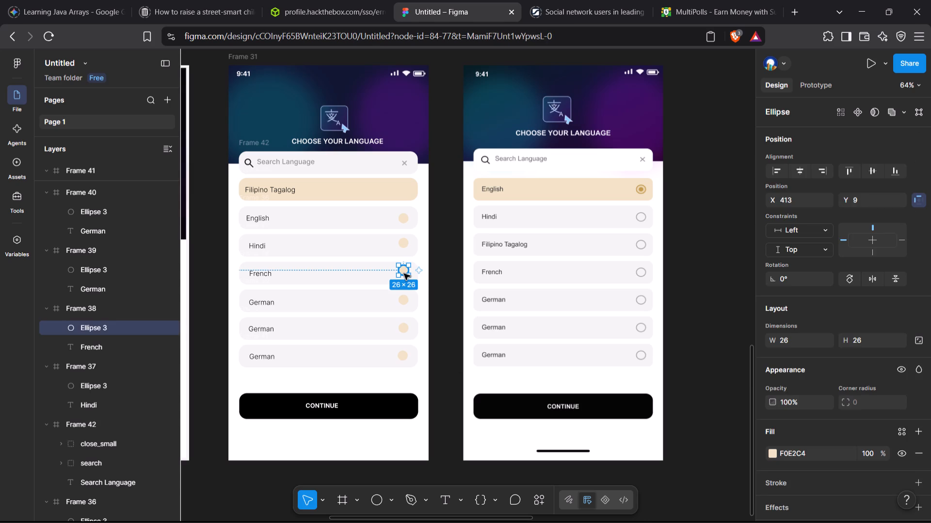
pyautogui.press('Down')
pyautogui.press('Down')
pyautogui.press('Down')
pyautogui.press('Down')
pyautogui.press('Down')
pyautogui.press('Down')
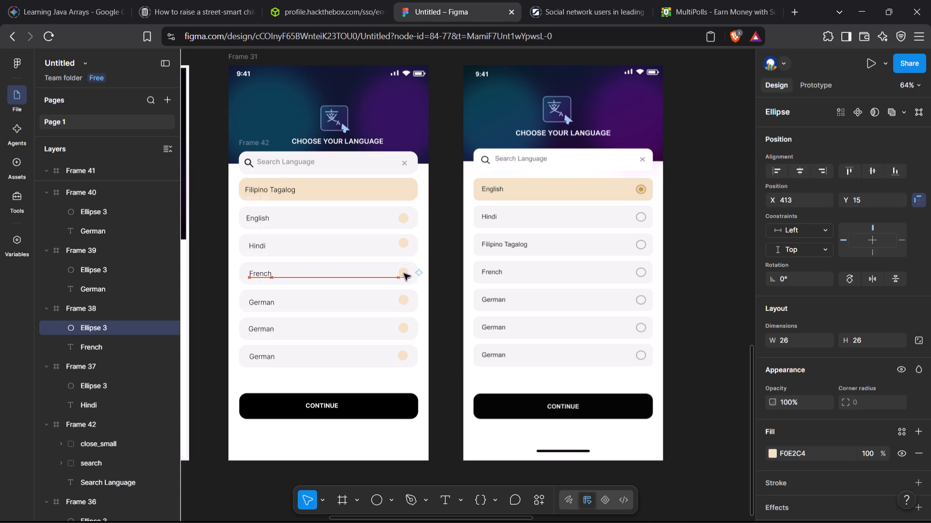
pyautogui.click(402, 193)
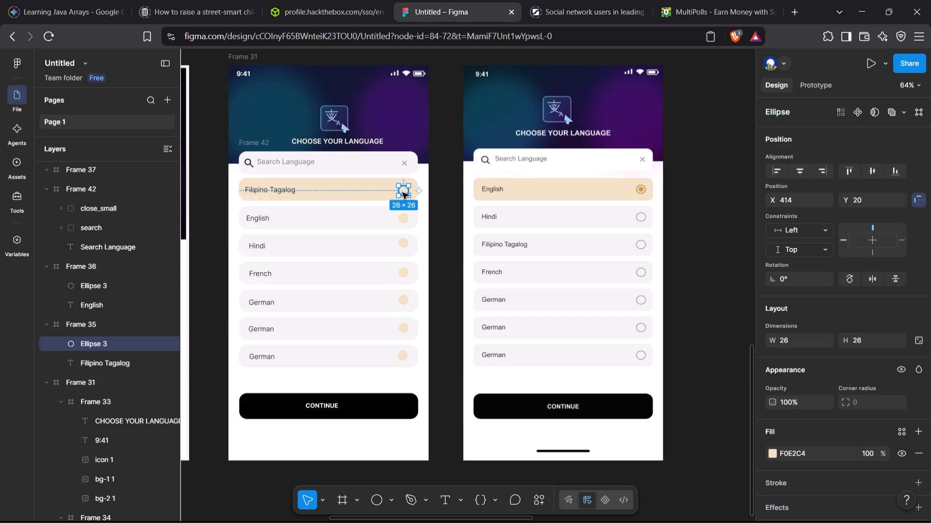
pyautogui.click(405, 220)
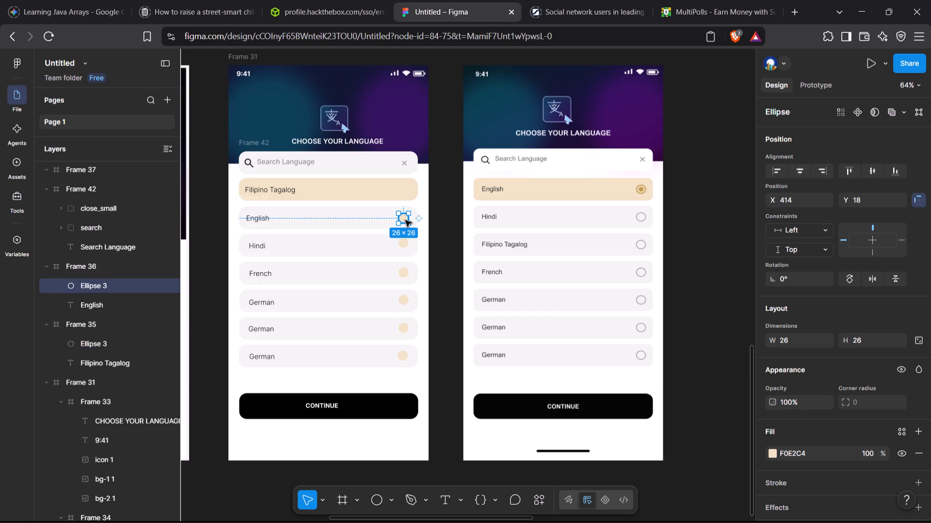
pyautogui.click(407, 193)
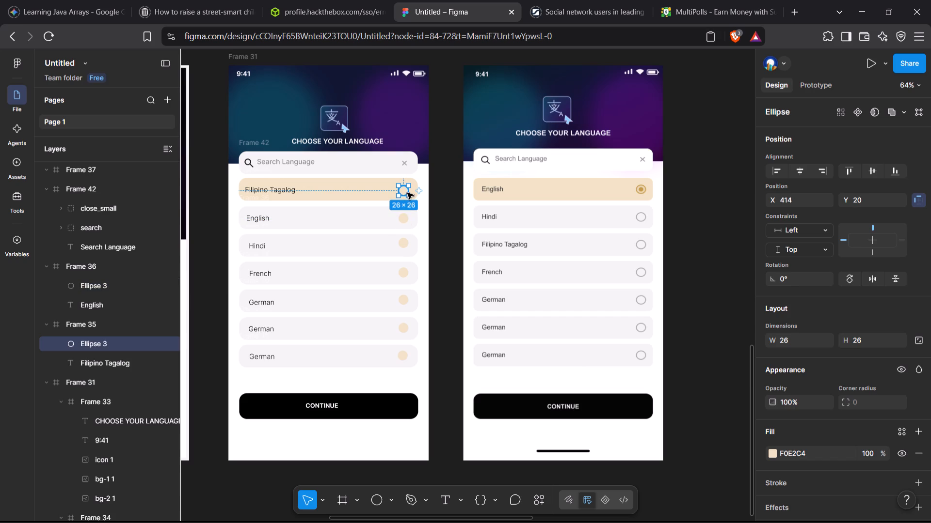
# Add a smaller ellipse in the Filipino Tagalog row, Frame 35, sized about 19 × 18 and placed at about X 421, Y 12.
pyautogui.click(373, 501)
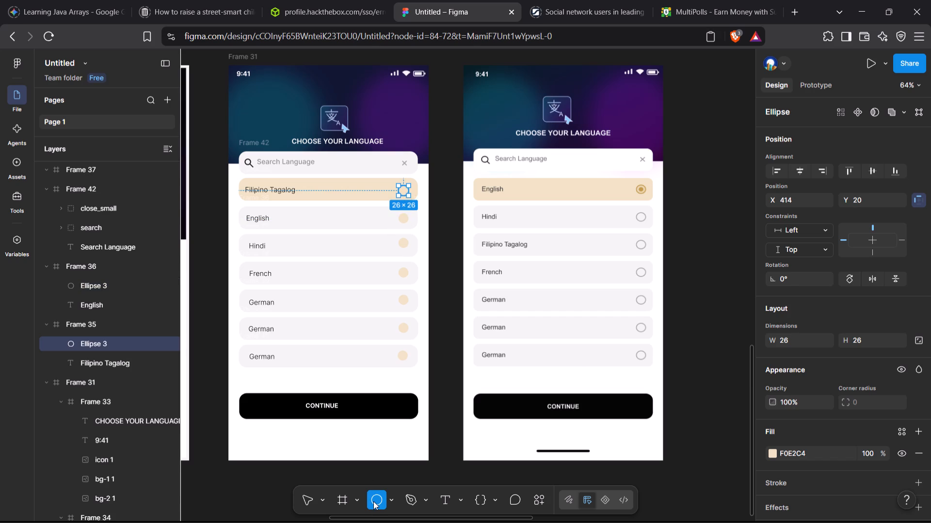
pyautogui.click(403, 191)
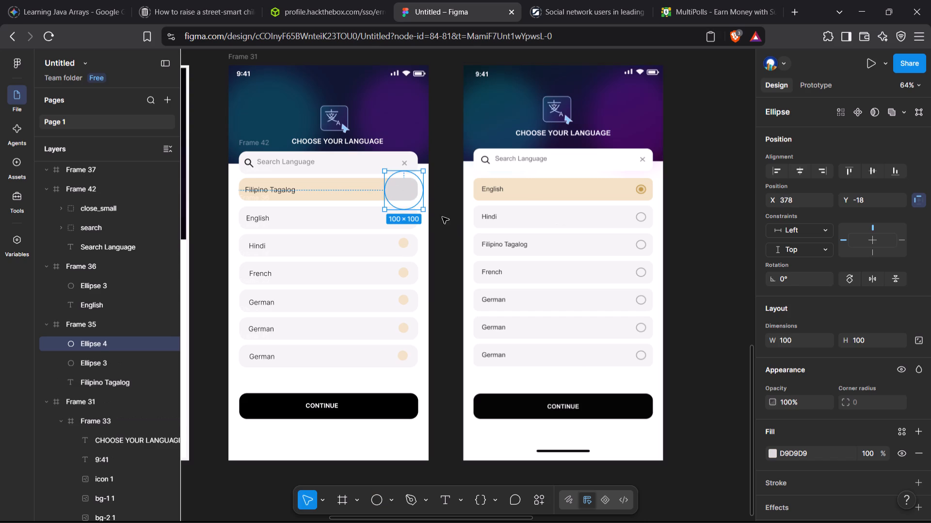
pyautogui.moveTo(426, 210); pyautogui.dragTo(402, 189)
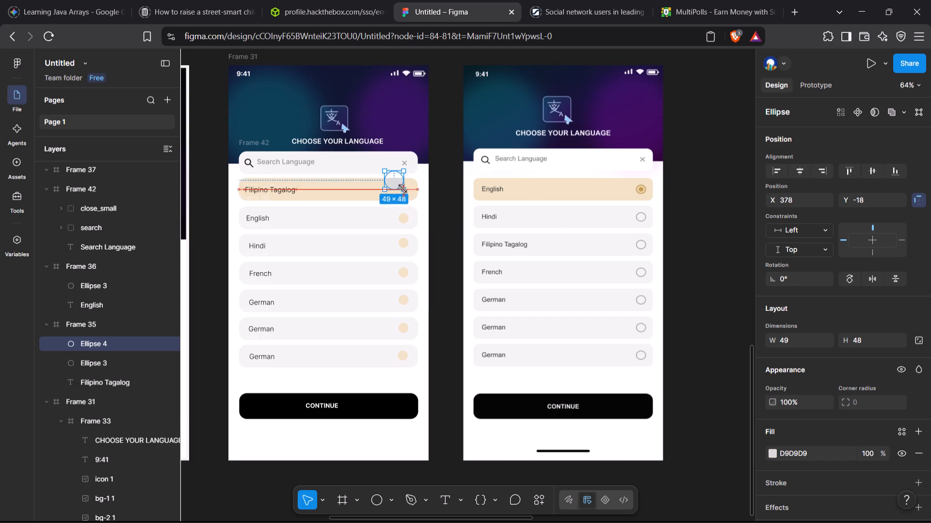
pyautogui.moveTo(402, 189); pyautogui.dragTo(391, 181)
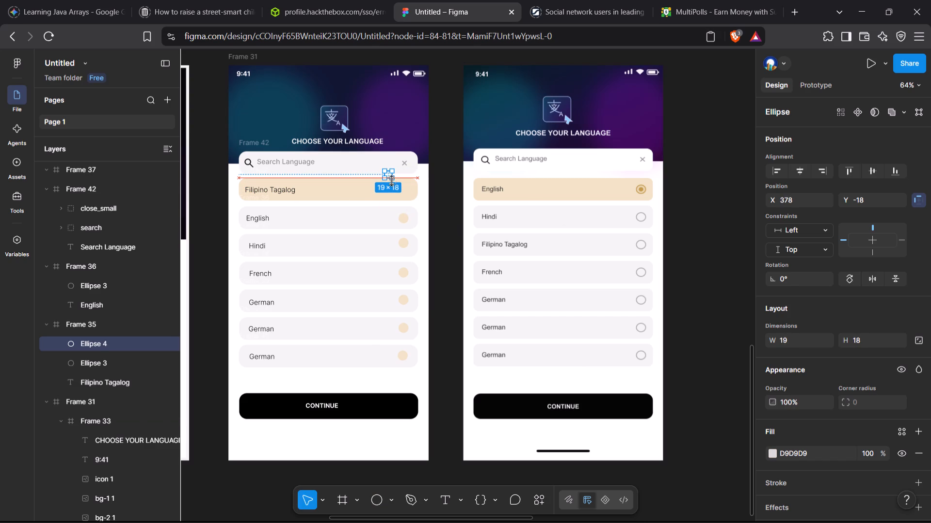
pyautogui.moveTo(386, 174); pyautogui.dragTo(397, 183)
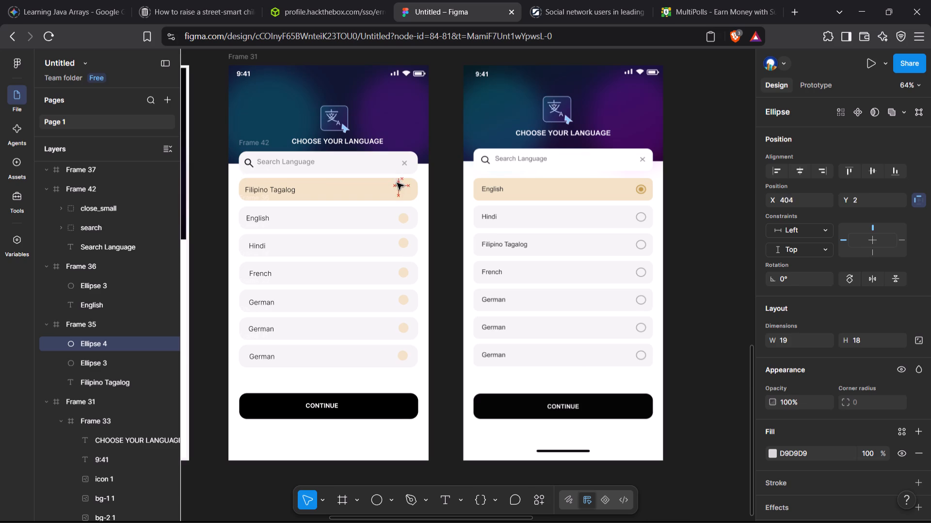
pyautogui.moveTo(397, 183); pyautogui.dragTo(402, 185)
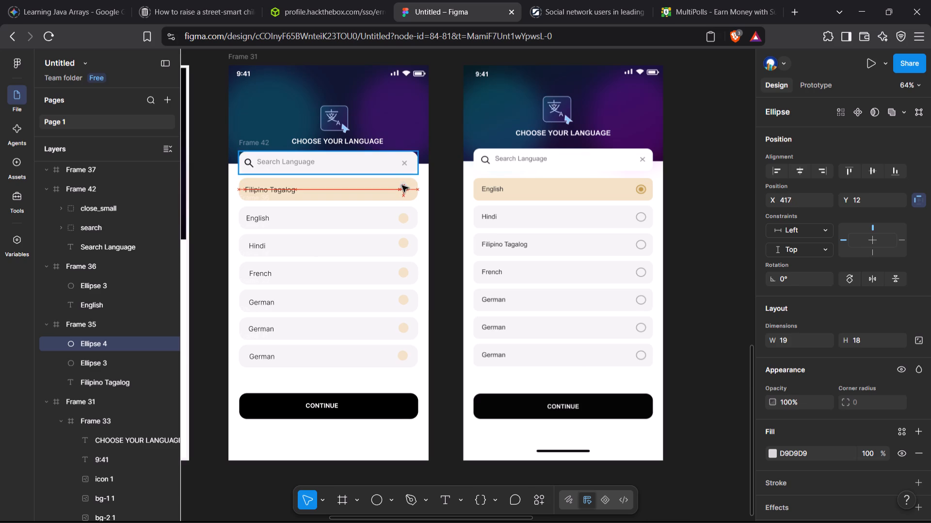
pyautogui.moveTo(402, 185); pyautogui.dragTo(402, 185)
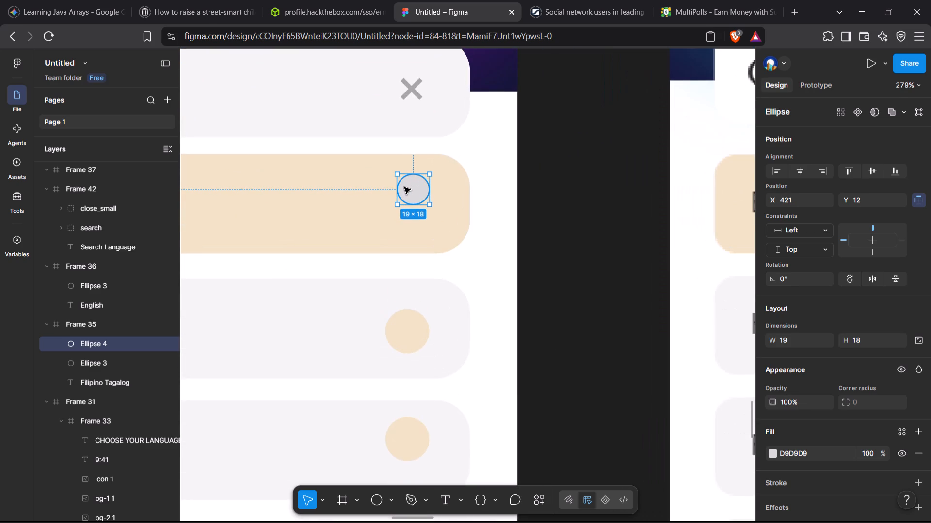
# Move the small ellipse in the Filipino Tagalog row inside the larger circle, to X 417, Y 24.
pyautogui.click(83, 357)
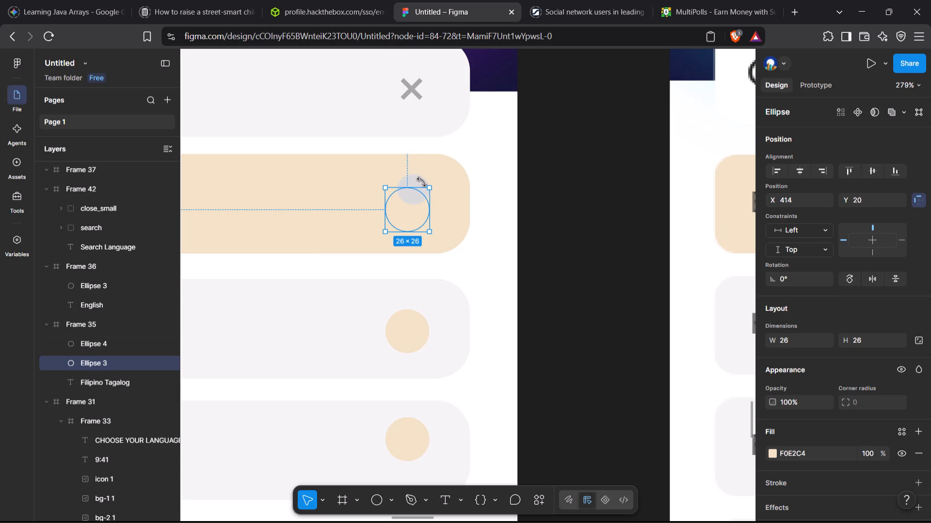
pyautogui.moveTo(420, 183); pyautogui.dragTo(416, 199)
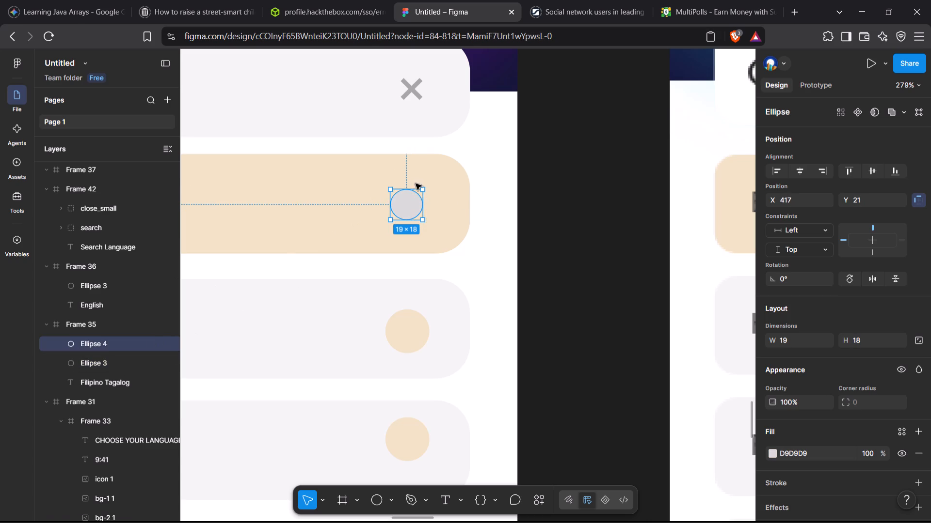
pyautogui.moveTo(411, 198); pyautogui.dragTo(413, 202)
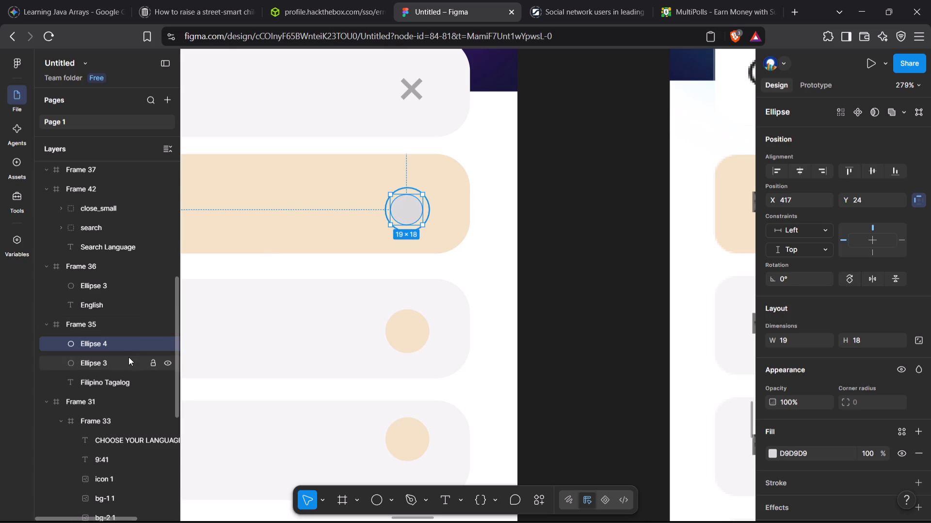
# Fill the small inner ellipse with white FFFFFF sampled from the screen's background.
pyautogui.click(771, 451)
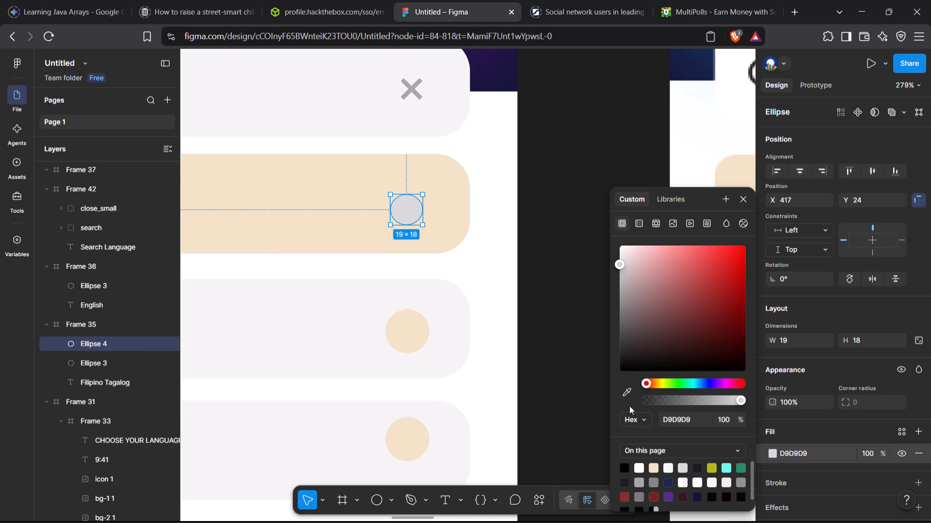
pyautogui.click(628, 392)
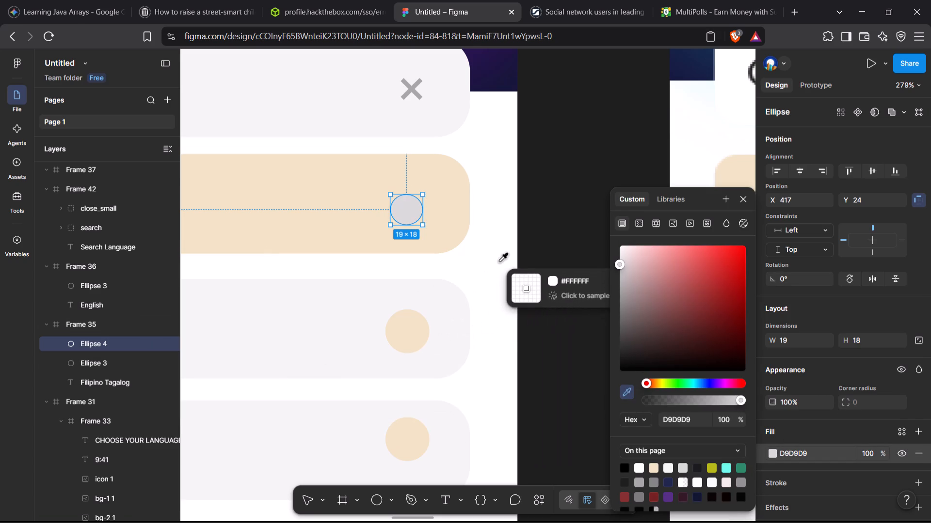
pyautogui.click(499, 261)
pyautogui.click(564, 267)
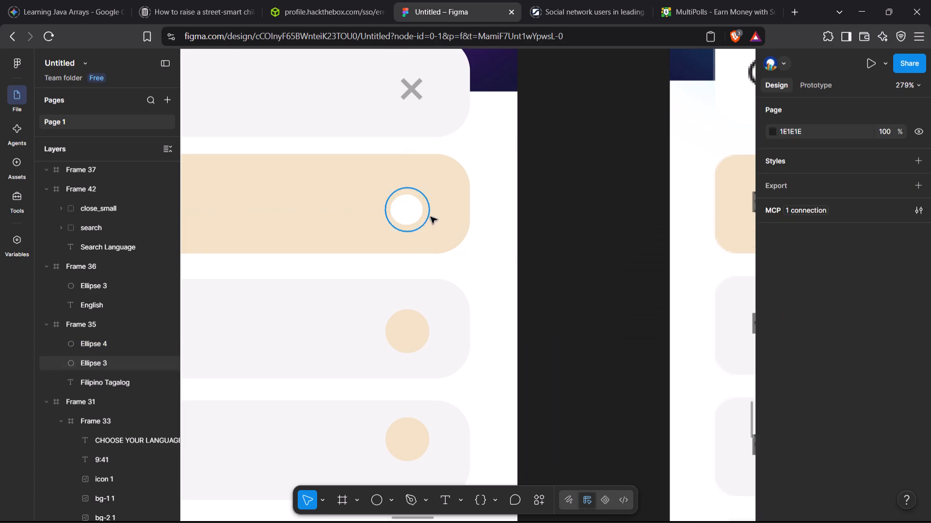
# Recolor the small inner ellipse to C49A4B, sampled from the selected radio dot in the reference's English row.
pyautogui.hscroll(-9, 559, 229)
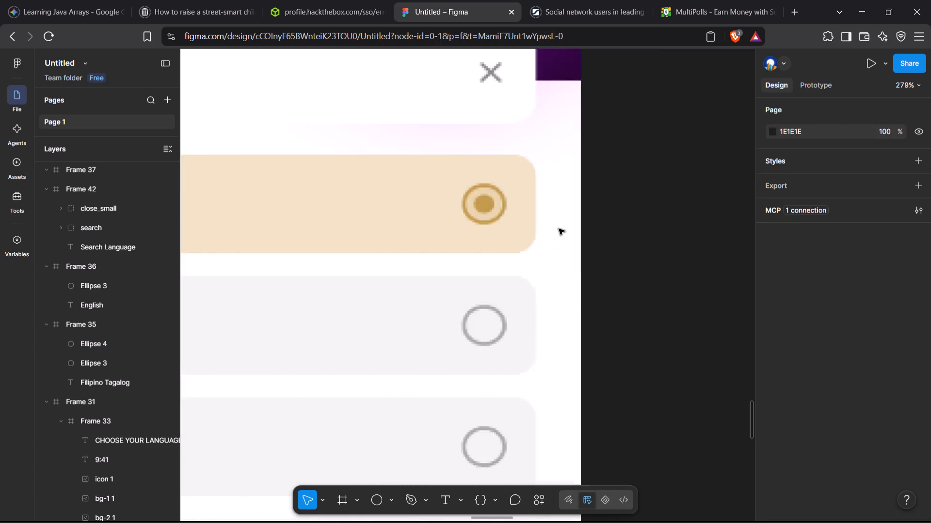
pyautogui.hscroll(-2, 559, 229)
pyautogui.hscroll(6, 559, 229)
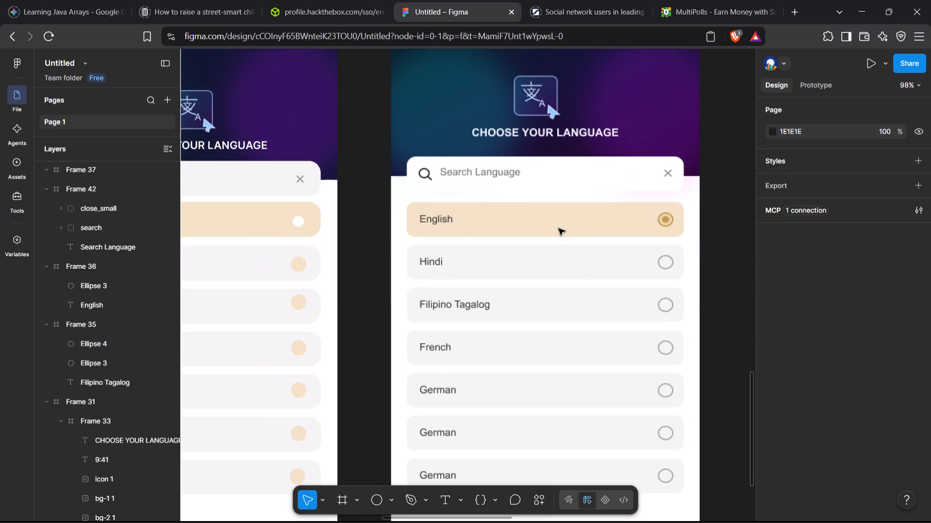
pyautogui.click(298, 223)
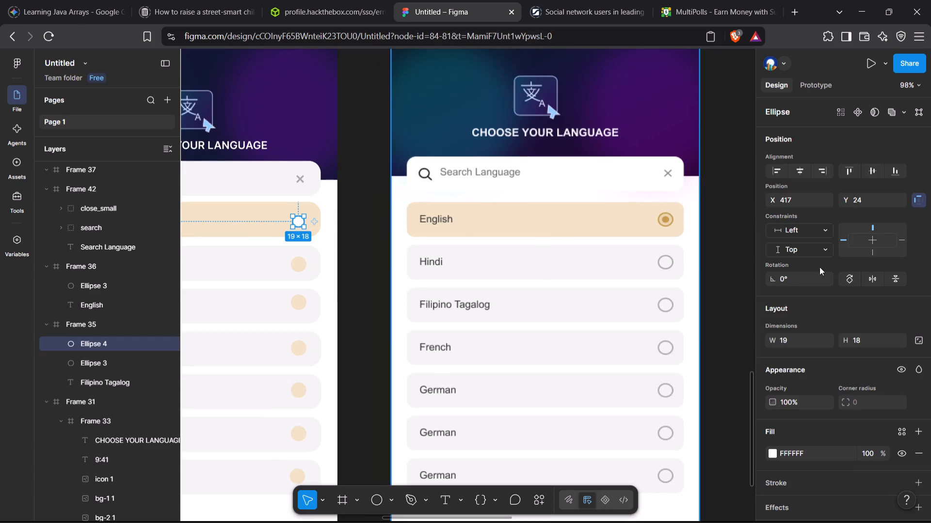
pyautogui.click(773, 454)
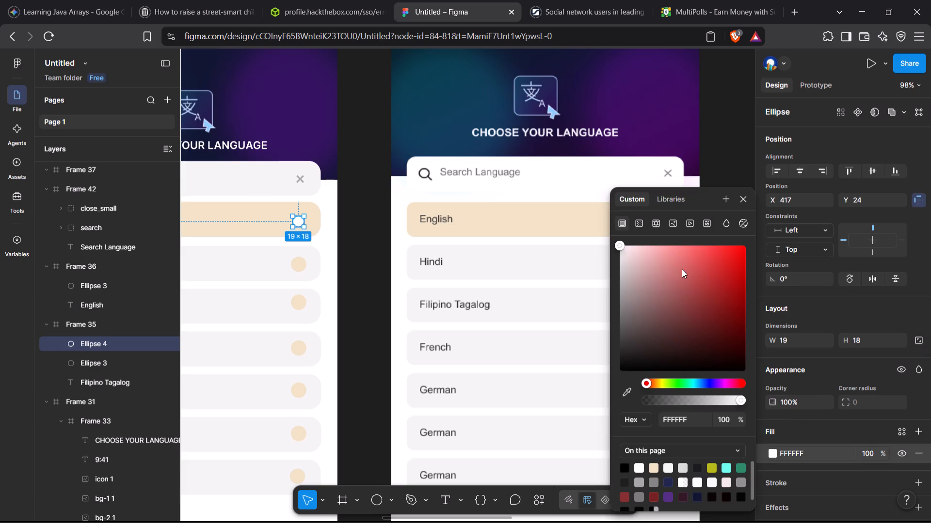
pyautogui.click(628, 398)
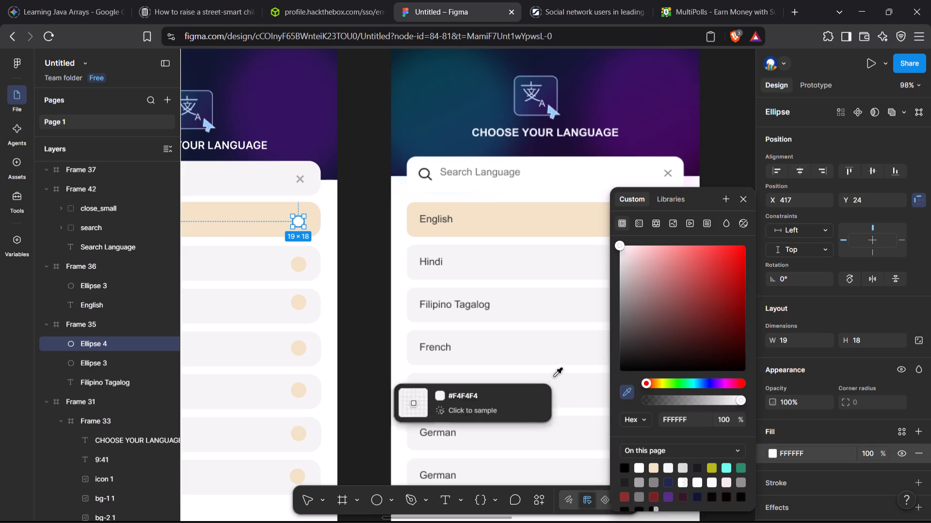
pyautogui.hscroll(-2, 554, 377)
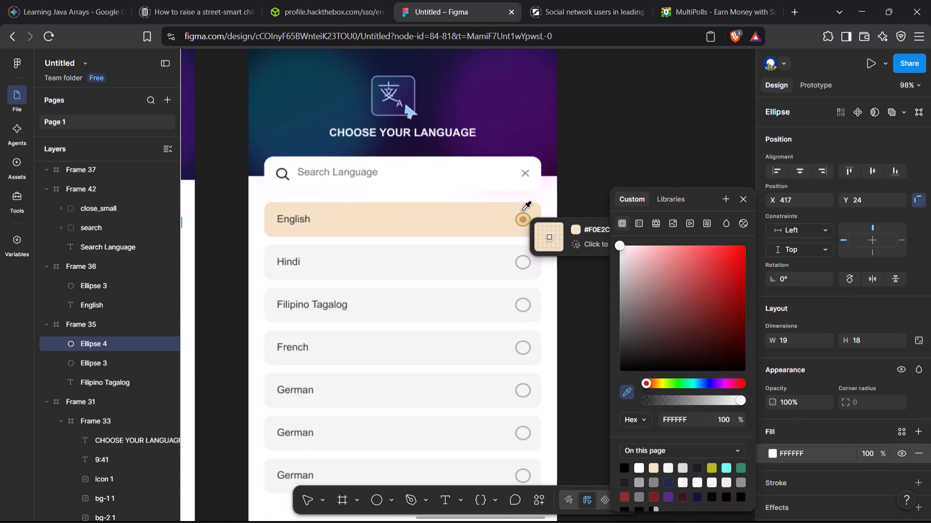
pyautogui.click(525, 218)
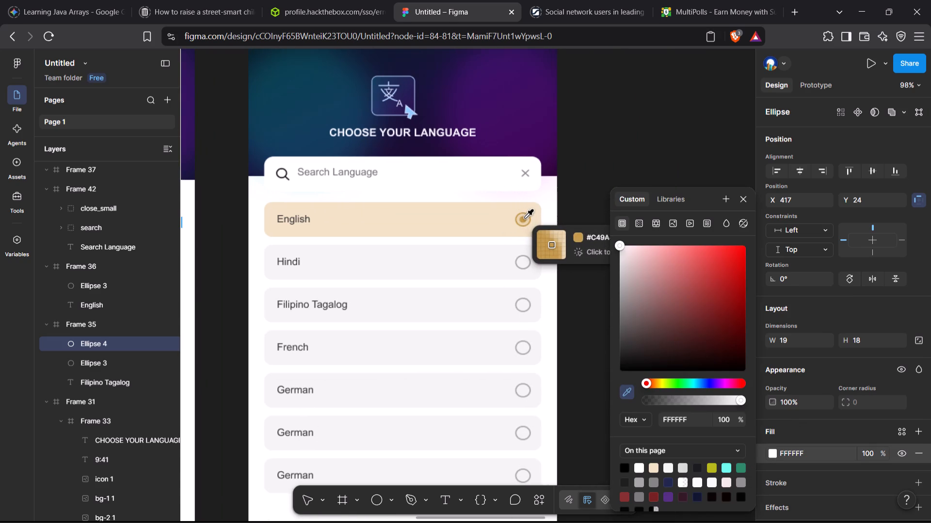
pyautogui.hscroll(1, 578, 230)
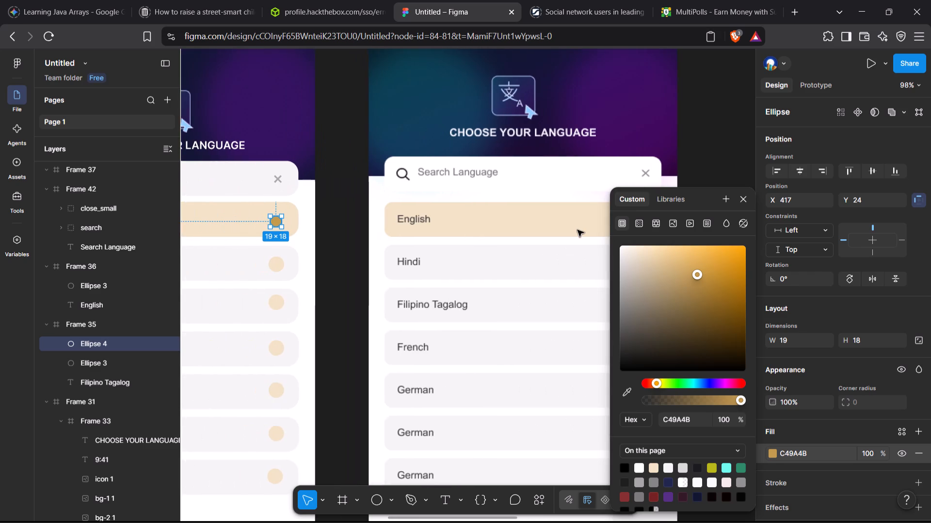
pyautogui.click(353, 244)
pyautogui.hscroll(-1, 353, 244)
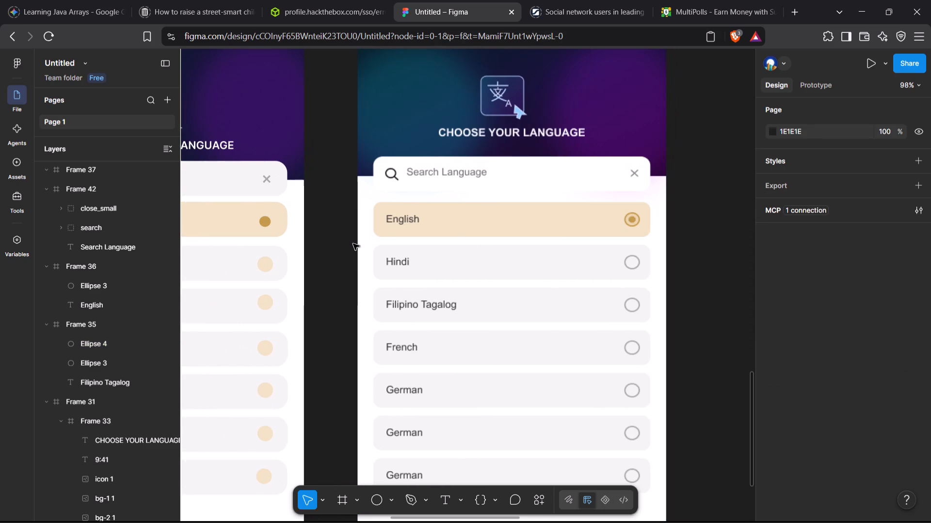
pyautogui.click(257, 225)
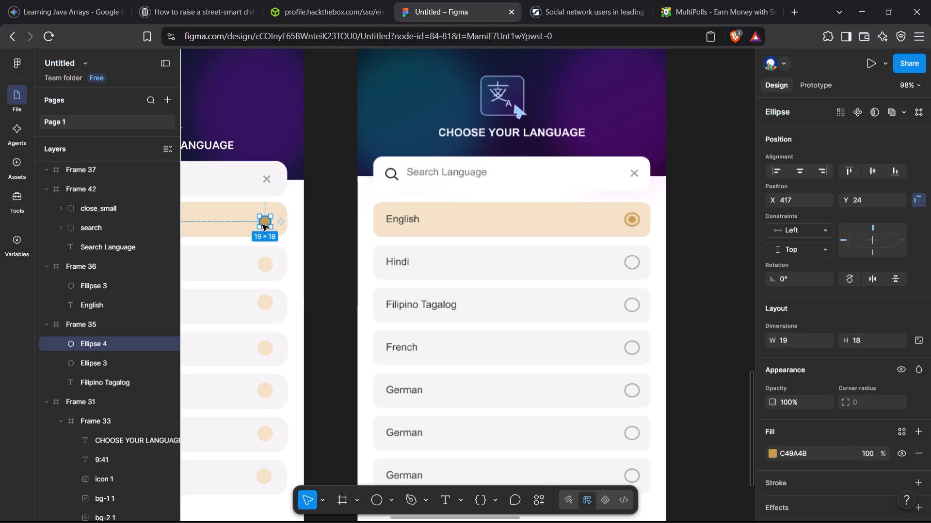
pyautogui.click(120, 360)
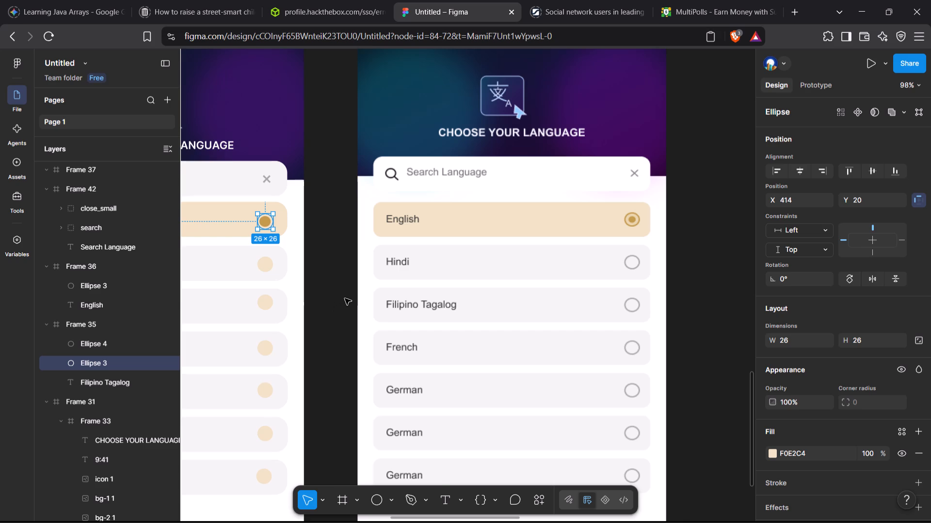
# Nudge the Hindi row's ellipse down to Y 15.
pyautogui.hscroll(1, 345, 298)
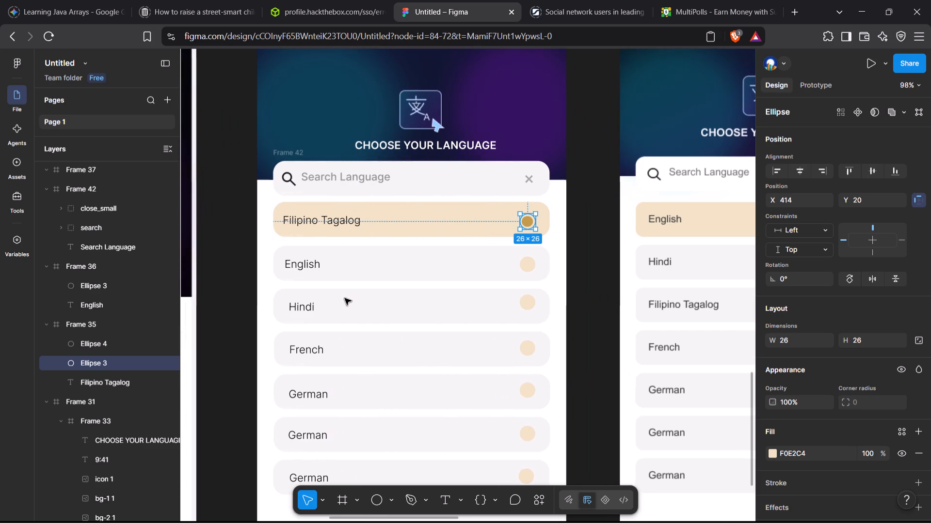
pyautogui.hscroll(1, 345, 298)
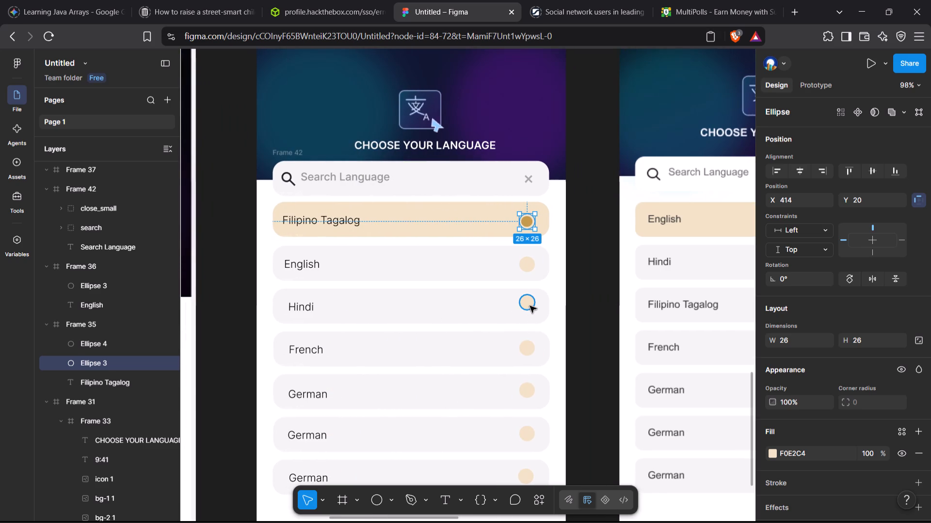
pyautogui.click(530, 305)
pyautogui.press('Down')
pyautogui.press('Down')
pyautogui.press('Down')
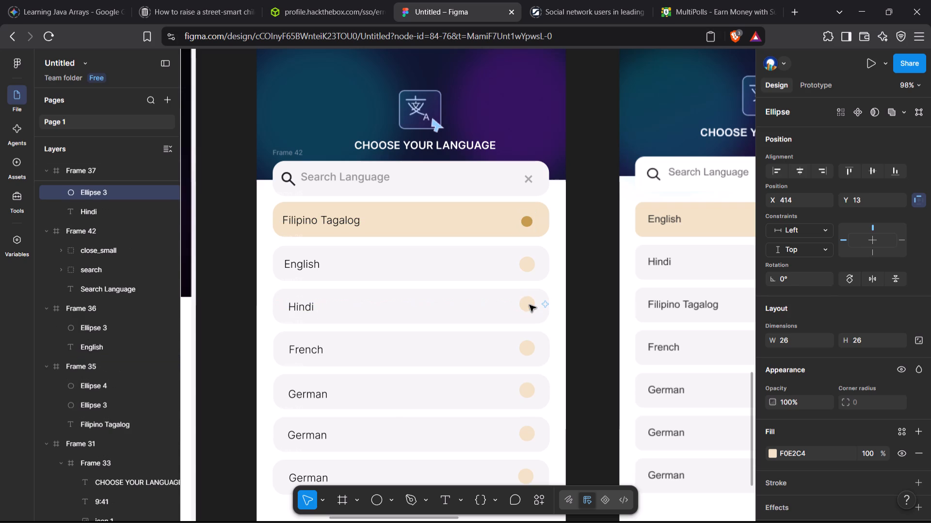
pyautogui.press('Down')
pyautogui.press('Down')
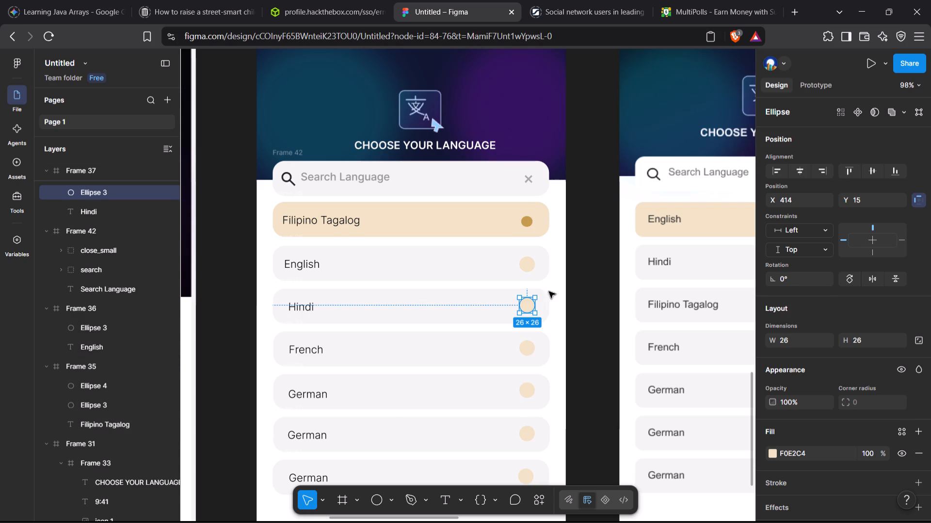
# Resample the small Filipino Tagalog ellipse's fill from the reference's English radio button, using the lighter gold C9A359.
pyautogui.click(530, 224)
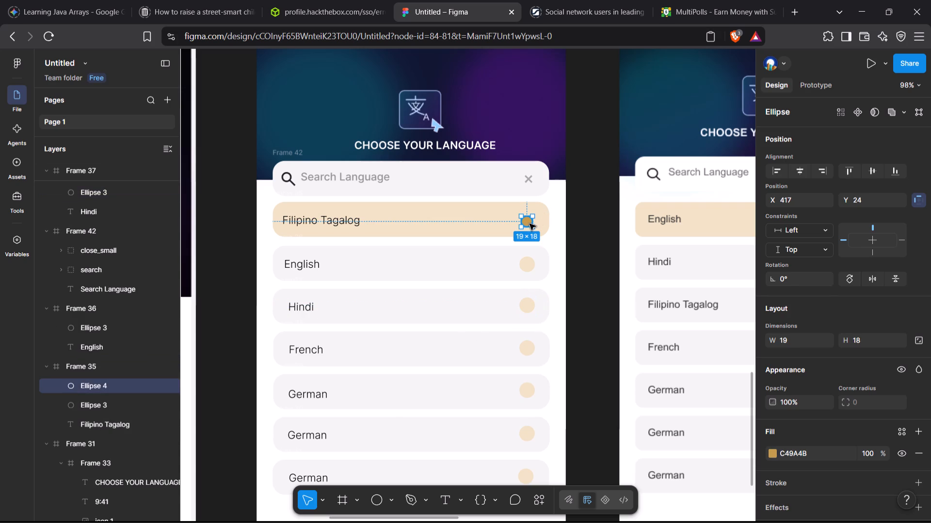
pyautogui.click(81, 405)
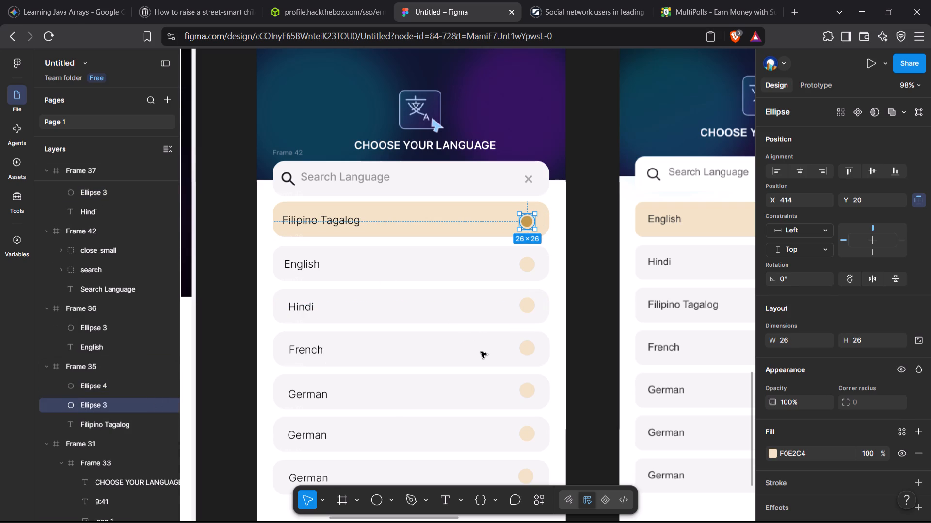
pyautogui.hscroll(-2, 481, 352)
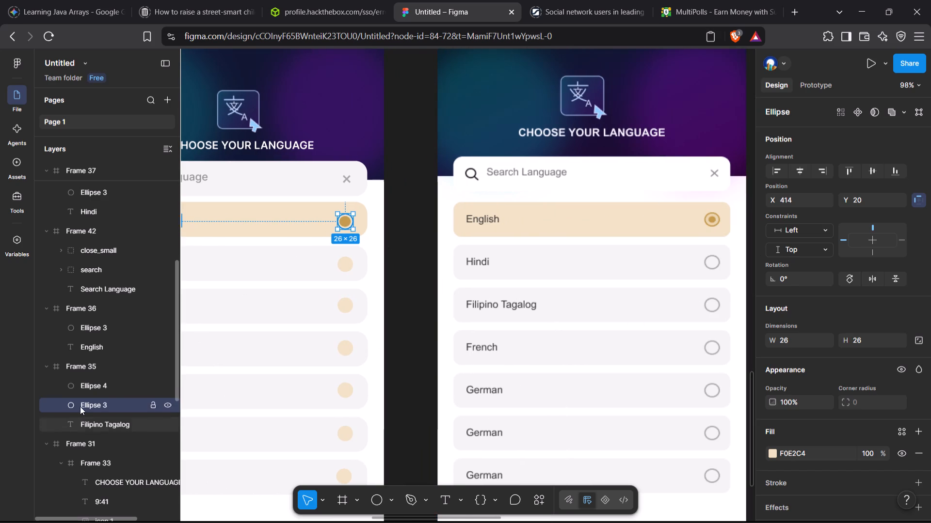
pyautogui.click(91, 388)
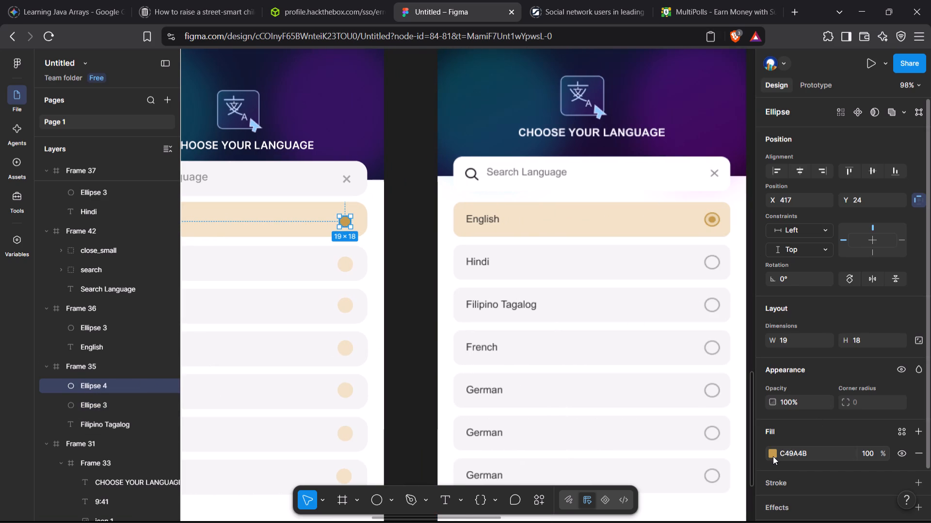
pyautogui.click(773, 455)
pyautogui.click(624, 392)
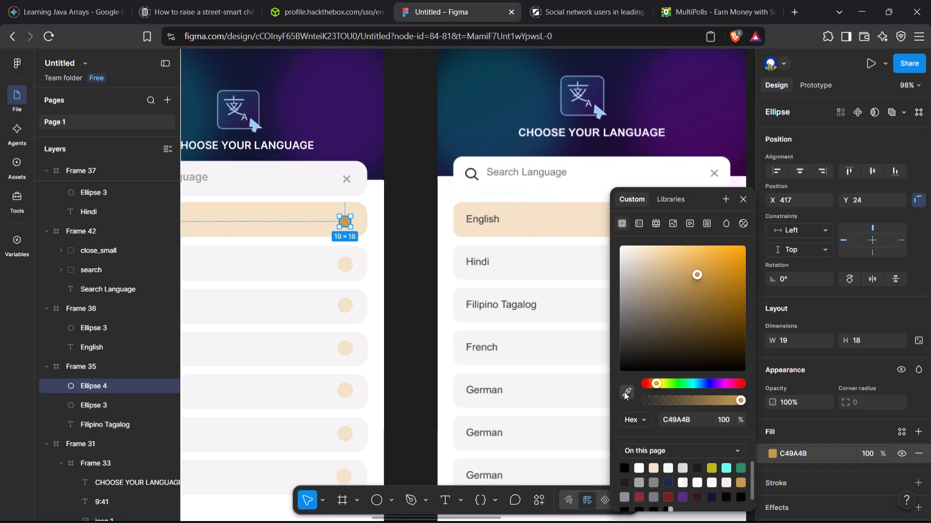
pyautogui.hscroll(-1, 570, 368)
pyautogui.hscroll(-1, 588, 228)
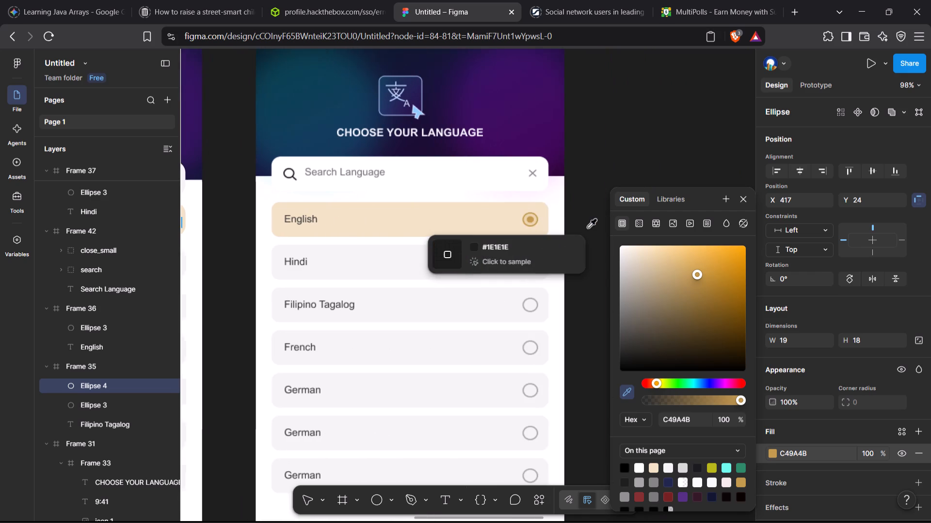
pyautogui.click(530, 221)
# Resize the small gold inner ellipse in the Filipino Tagalog row to a width of 18 and a height of 18.
pyautogui.hscroll(1, 548, 228)
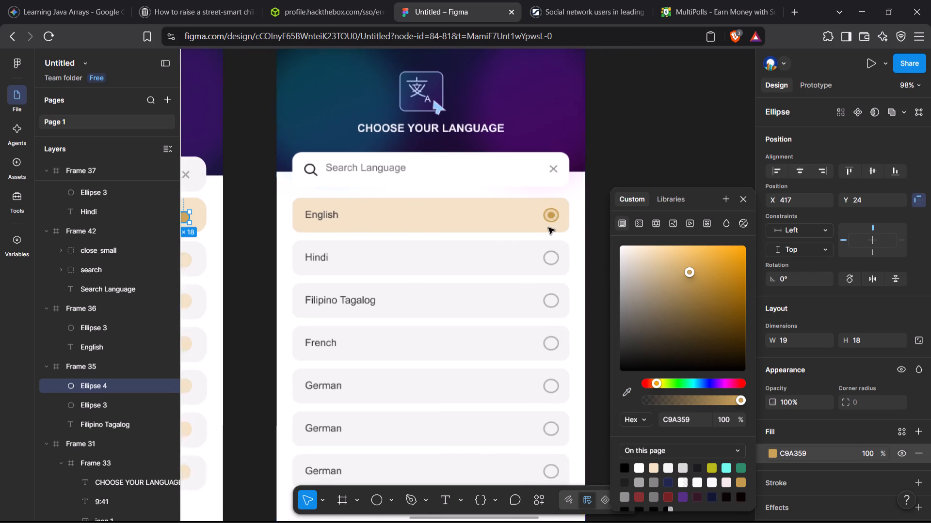
pyautogui.hscroll(3, 548, 228)
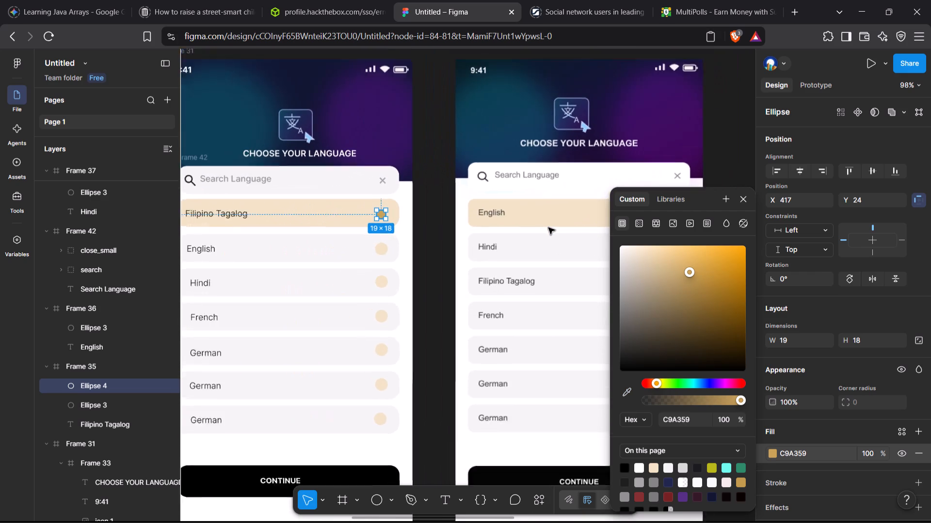
pyautogui.hscroll(-2, 450, 235)
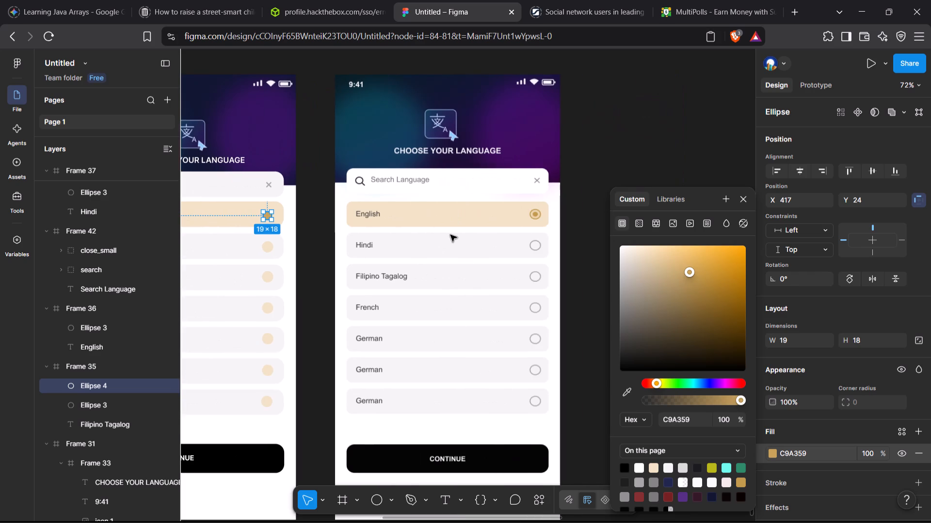
pyautogui.hscroll(-2, 450, 235)
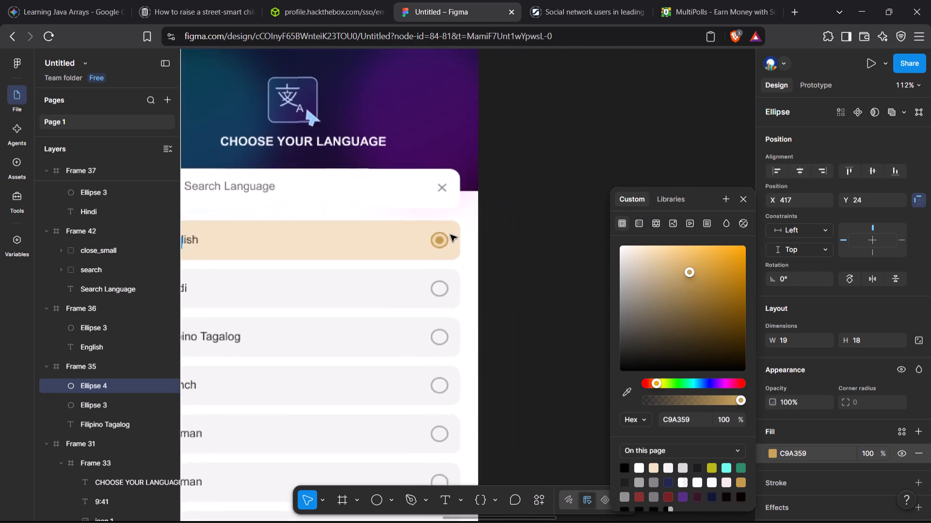
pyautogui.hscroll(6, 450, 235)
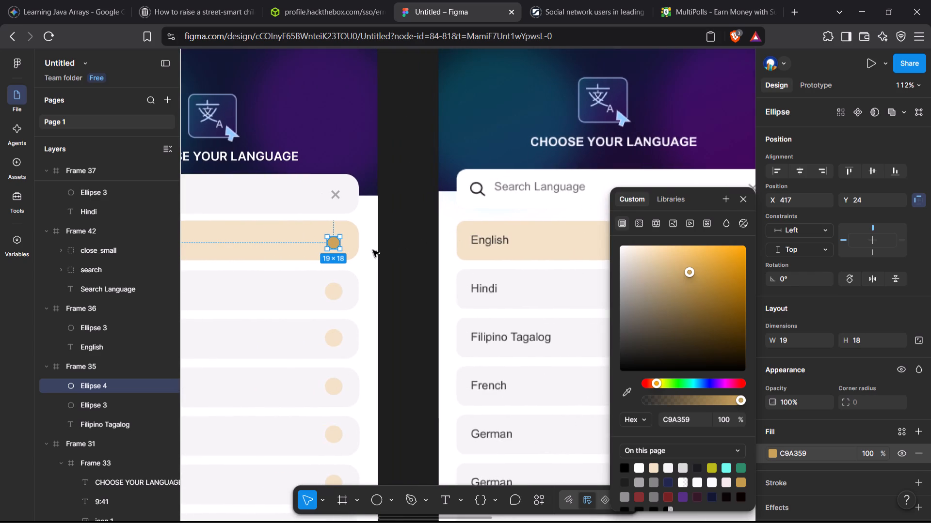
pyautogui.click(796, 338)
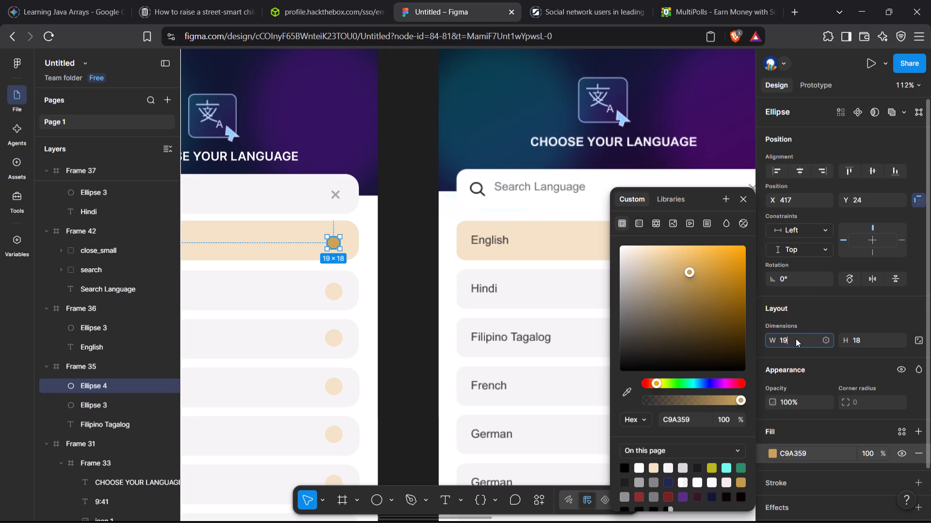
pyautogui.click(796, 338)
pyautogui.press('BackSpace')
pyautogui.press('BackSpace')
pyautogui.press('BackSpace')
pyautogui.write('17')
pyautogui.press('BackSpace')
pyautogui.press('8')
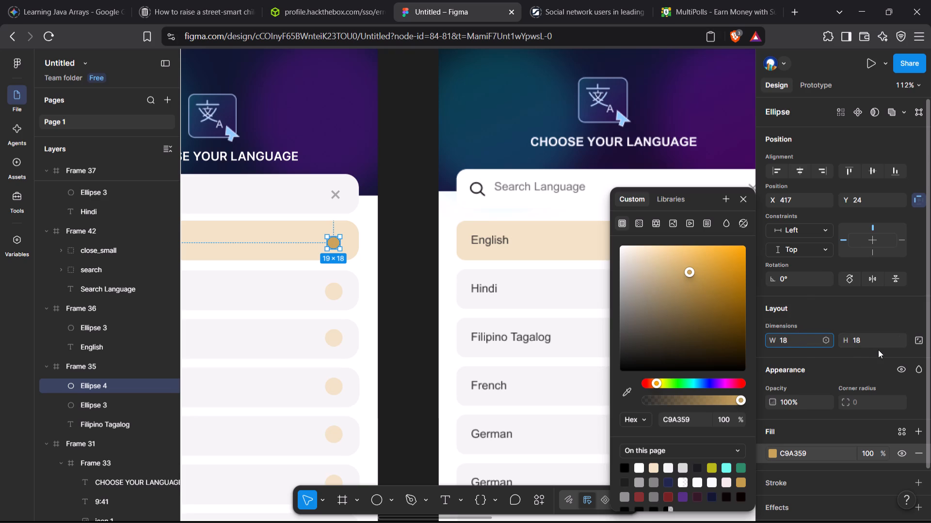
pyautogui.click(877, 340)
pyautogui.press('BackSpace')
pyautogui.write('17')
pyautogui.press('BackSpace')
pyautogui.press('Return')
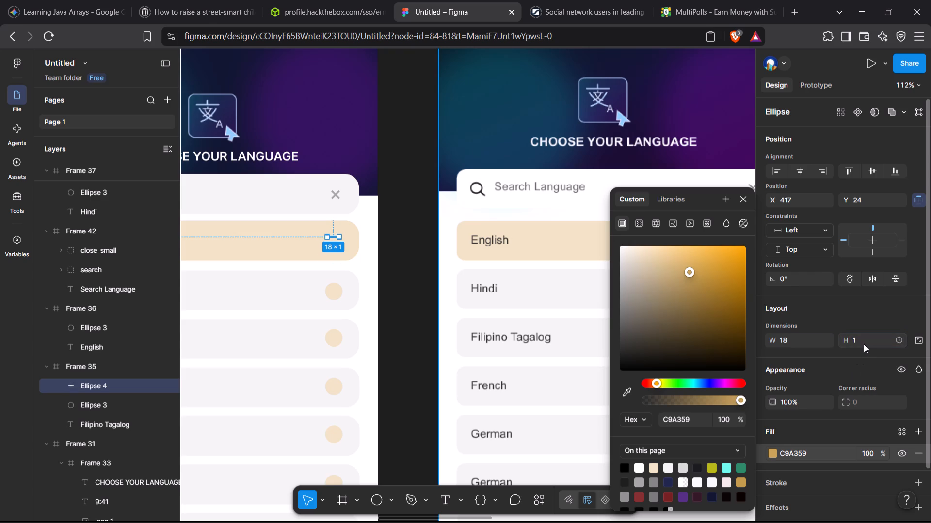
pyautogui.click(867, 336)
pyautogui.press('BackSpace')
pyautogui.write('18')
pyautogui.press('Return')
pyautogui.click(397, 292)
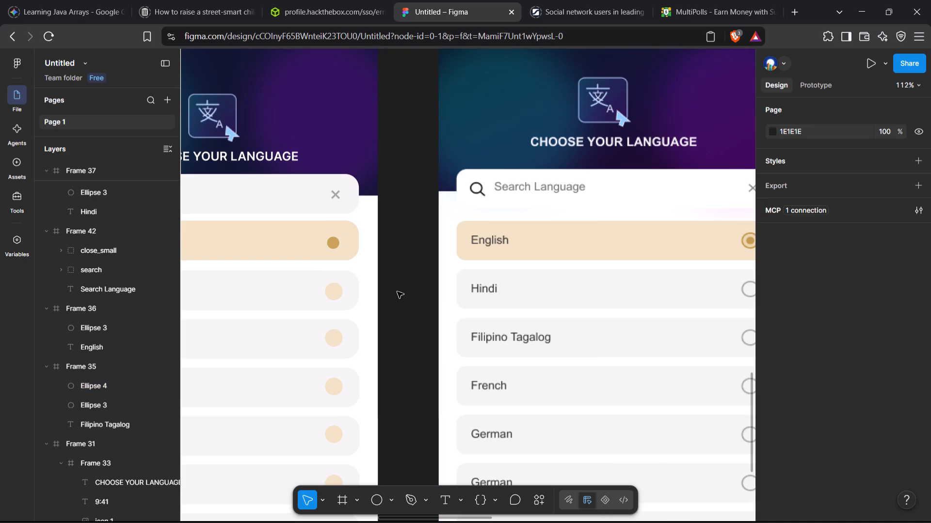
# Nudge the small gold inner ellipse in the Filipino Tagalog row right to X 418.
pyautogui.click(136, 405)
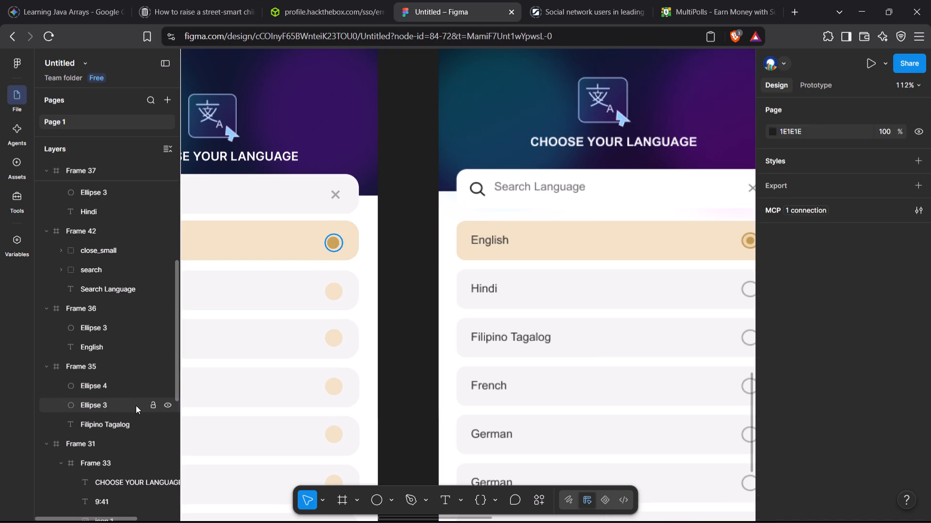
pyautogui.click(337, 245)
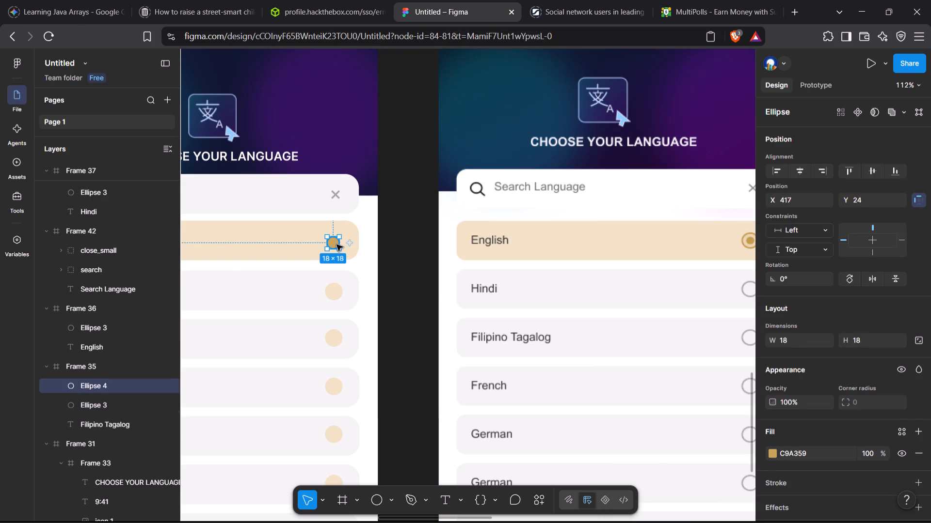
pyautogui.press('Right')
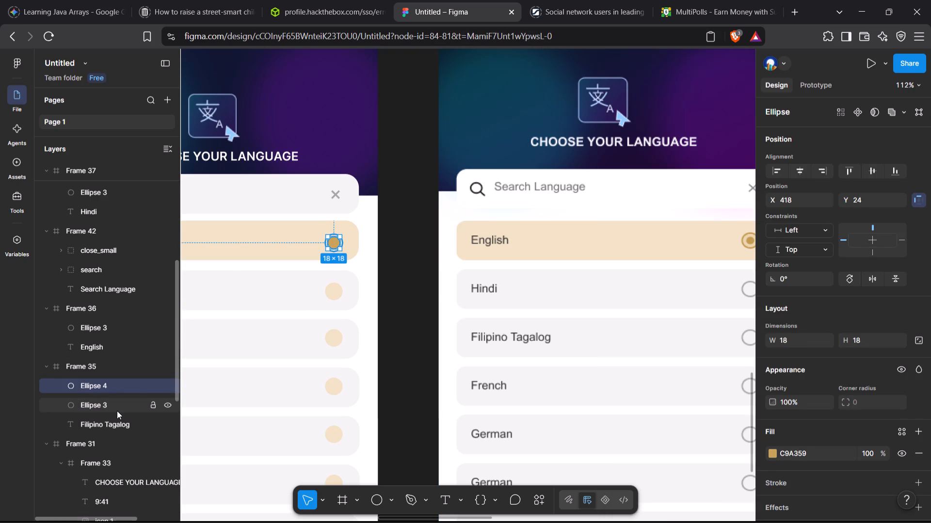
# Compare the Filipino Tagalog row's outer ellipse and gold dot with the selected English radio button in the reference screen.
pyautogui.click(117, 411)
pyautogui.hscroll(-2, 545, 265)
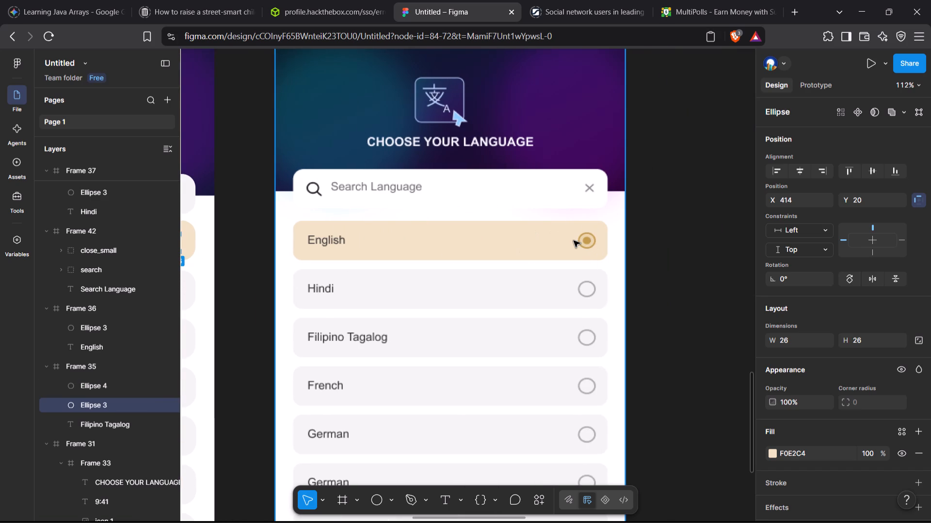
pyautogui.hscroll(1, 574, 241)
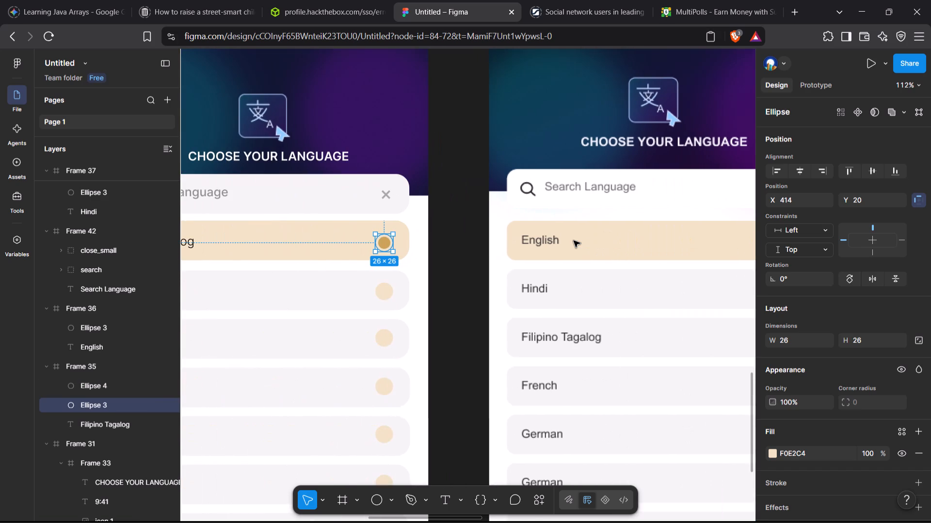
pyautogui.hscroll(1, 574, 241)
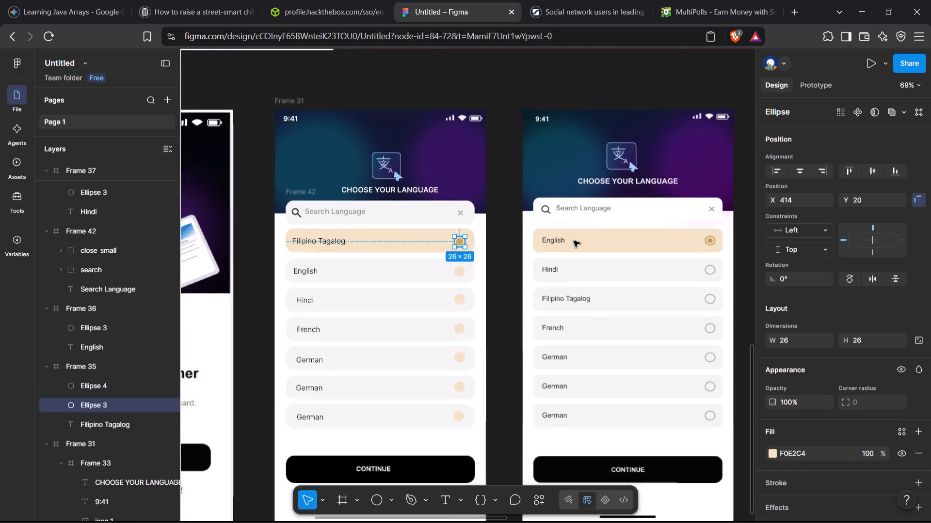
pyautogui.hscroll(-1, 574, 241)
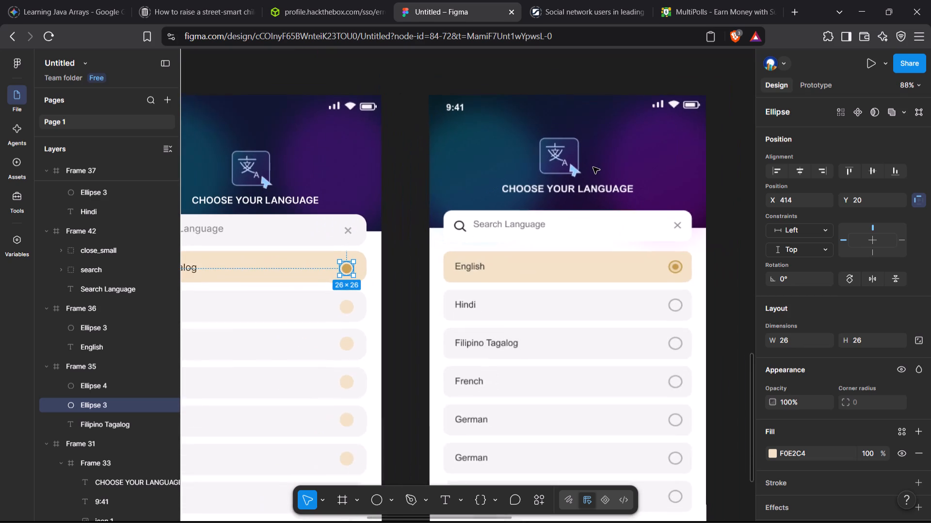
pyautogui.scroll(-1, 593, 167)
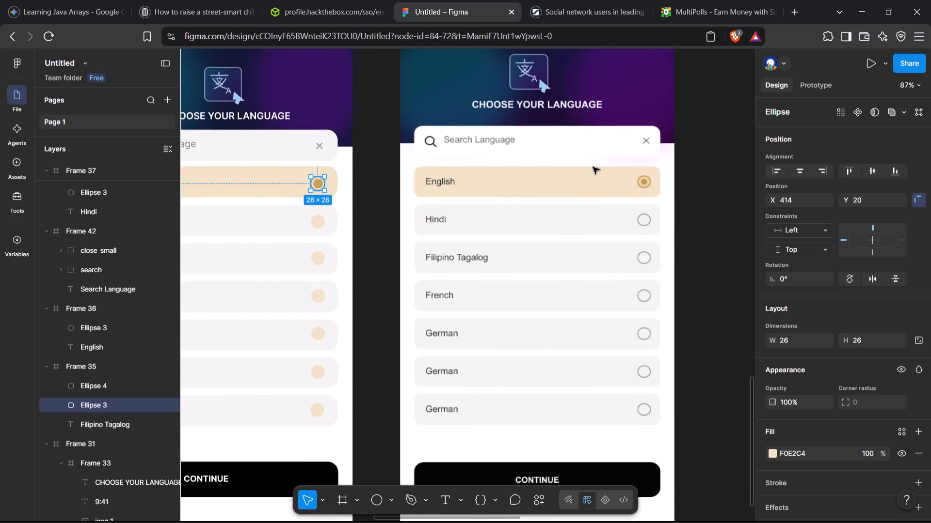
pyautogui.hscroll(1, 593, 167)
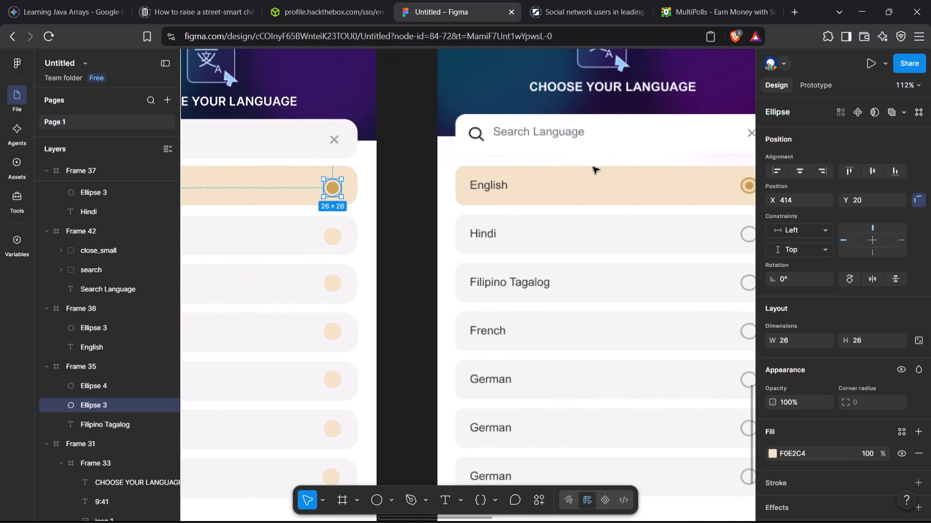
pyautogui.hscroll(1, 593, 167)
pyautogui.hscroll(-1, 504, 211)
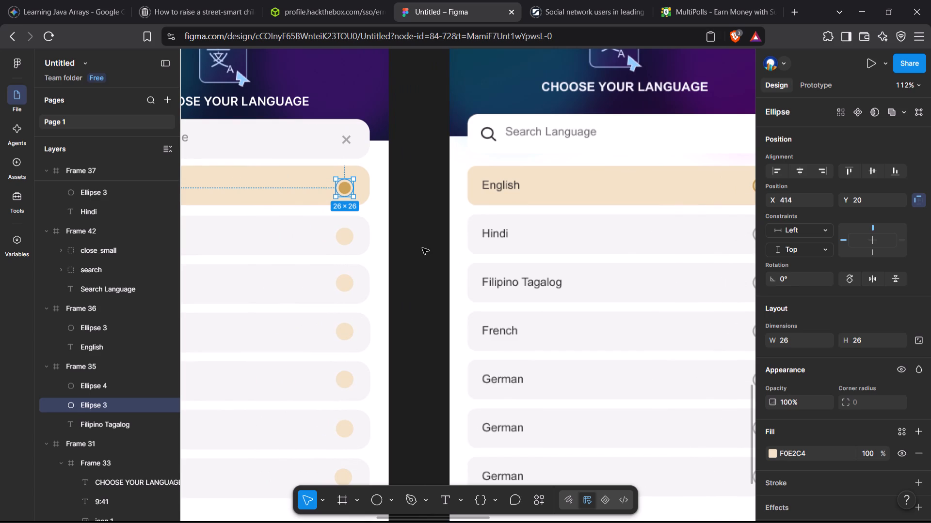
pyautogui.hscroll(1, 422, 248)
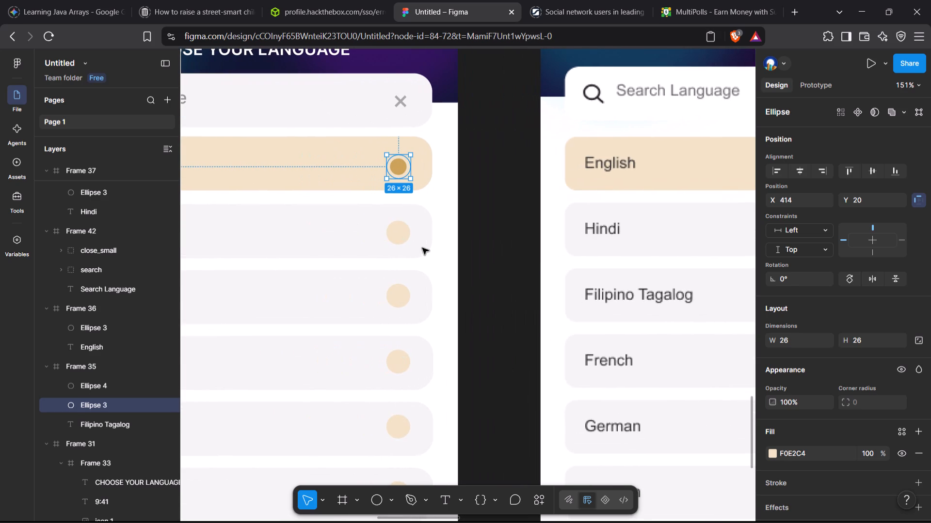
pyautogui.click(489, 226)
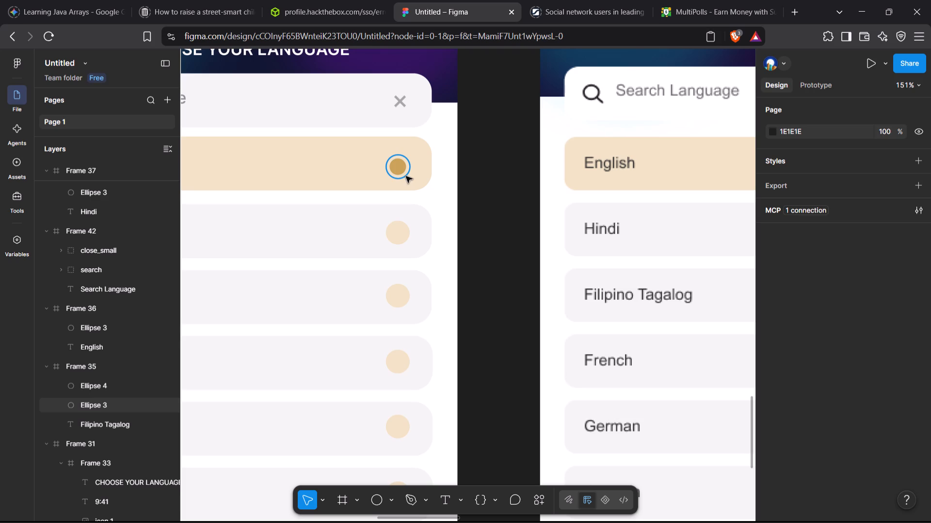
pyautogui.hscroll(-5, 406, 176)
pyautogui.hscroll(3, 406, 176)
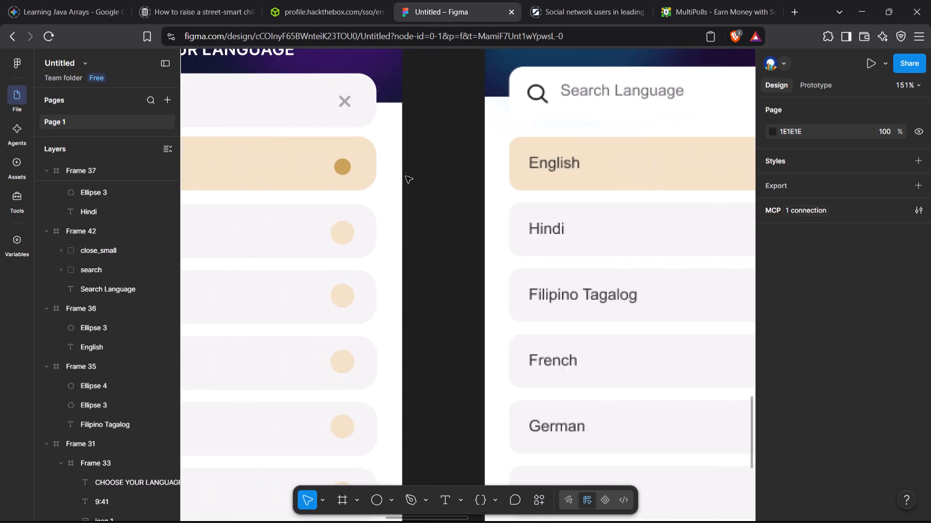
pyautogui.hscroll(2, 406, 176)
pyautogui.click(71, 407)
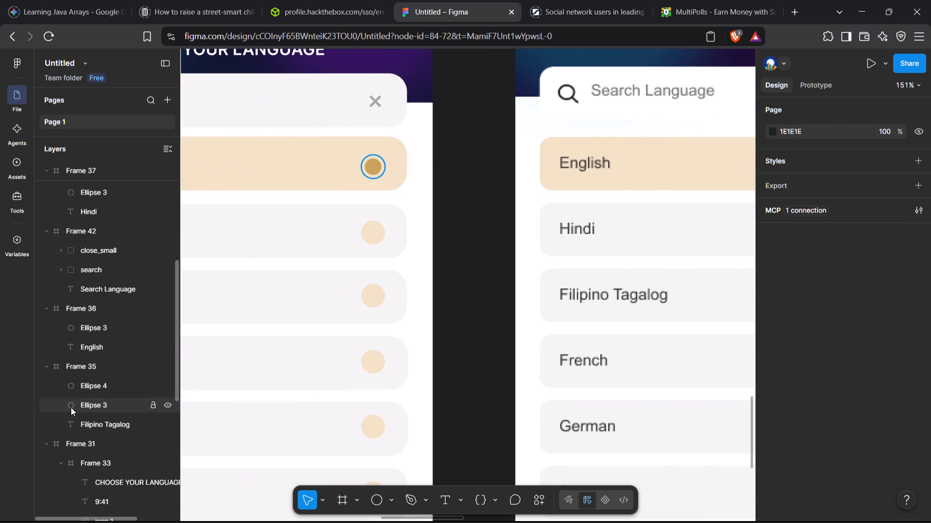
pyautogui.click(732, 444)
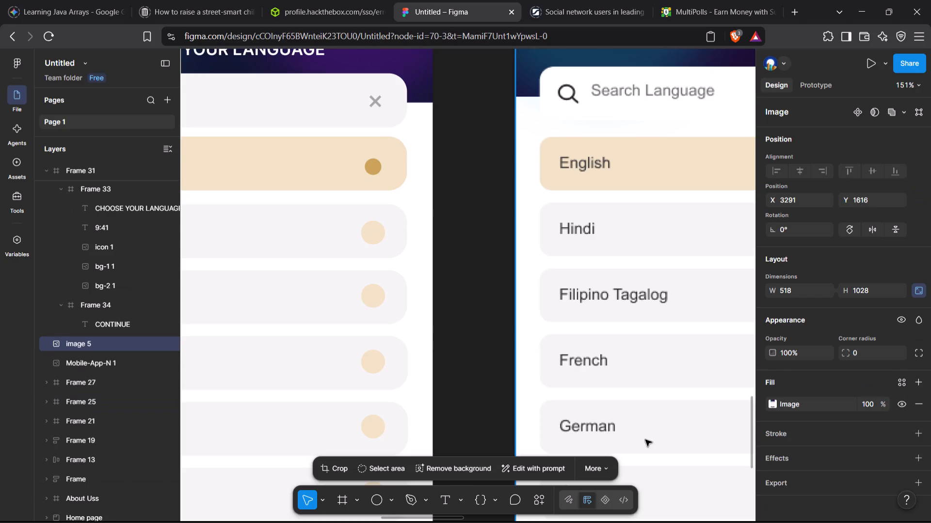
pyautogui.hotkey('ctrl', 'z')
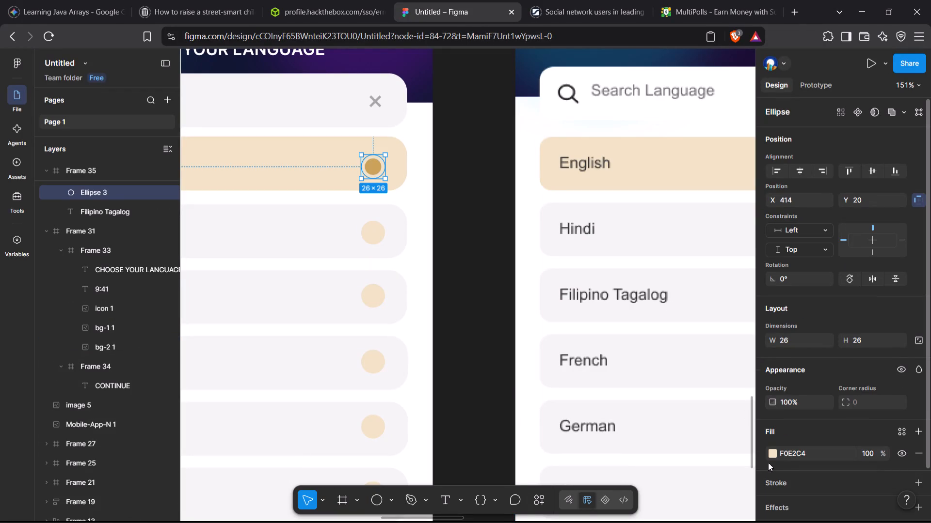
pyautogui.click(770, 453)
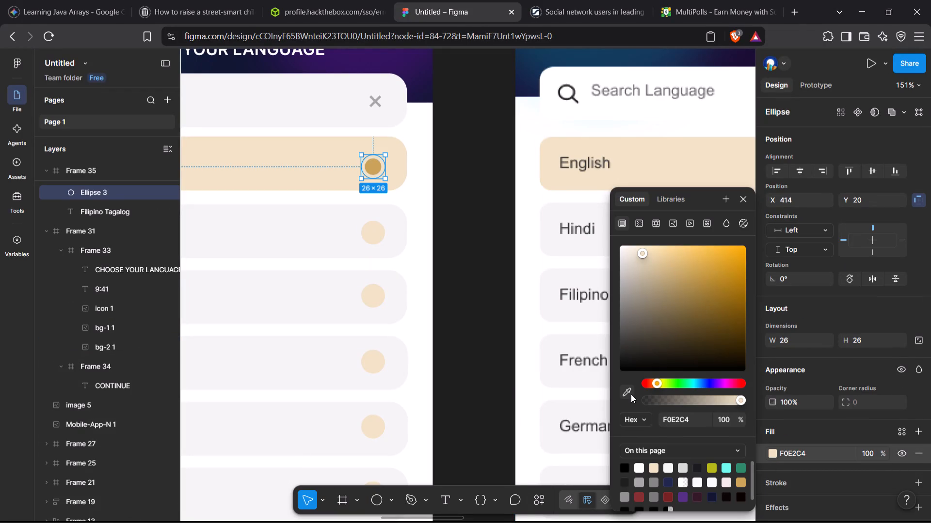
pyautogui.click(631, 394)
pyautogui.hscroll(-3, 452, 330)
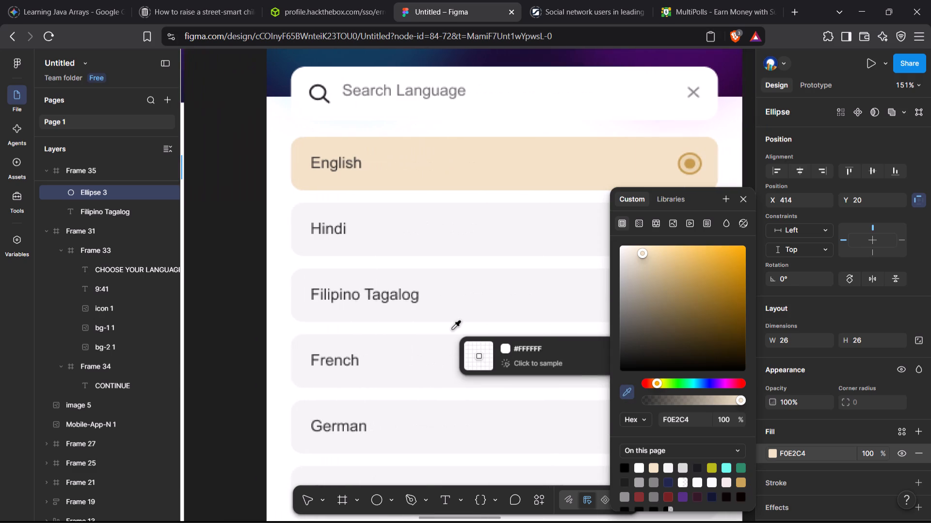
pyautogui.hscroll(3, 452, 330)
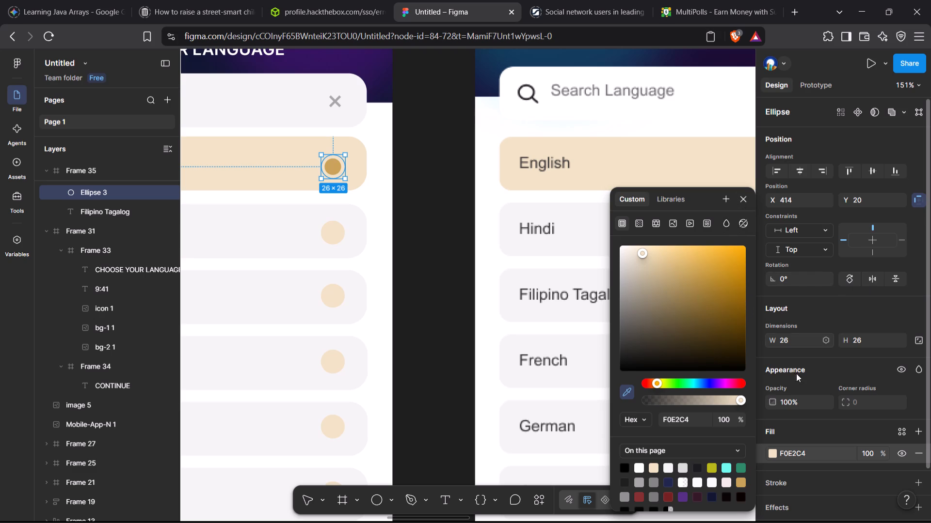
# Add a stroke to the Filipino Tagalog row's outer ellipse, sampling gold C49A4B from the reference's English radio button.
pyautogui.click(787, 480)
pyautogui.scroll(-1, 787, 480)
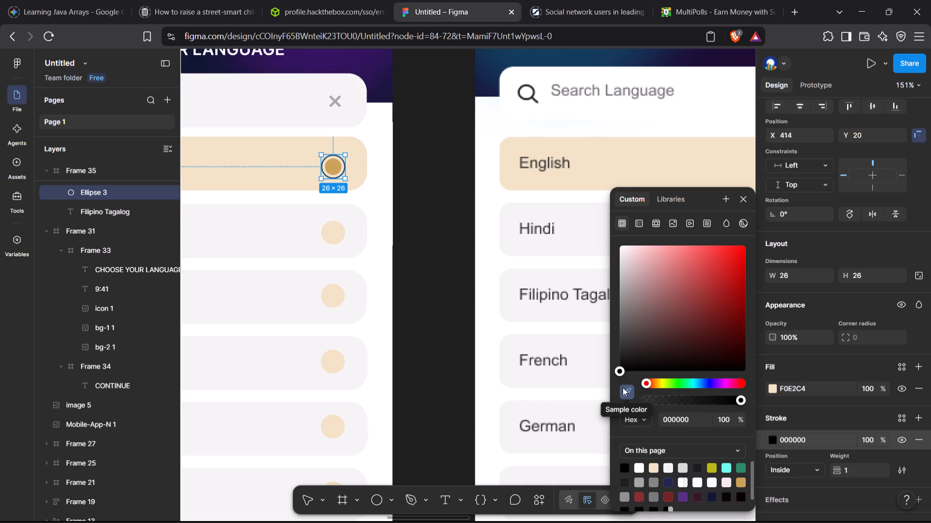
pyautogui.click(623, 387)
pyautogui.hscroll(-5, 596, 339)
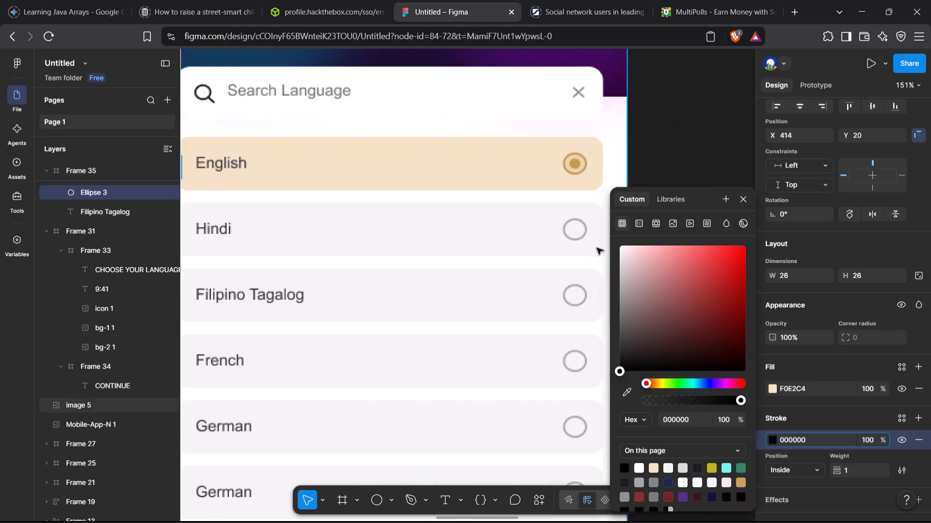
pyautogui.click(625, 387)
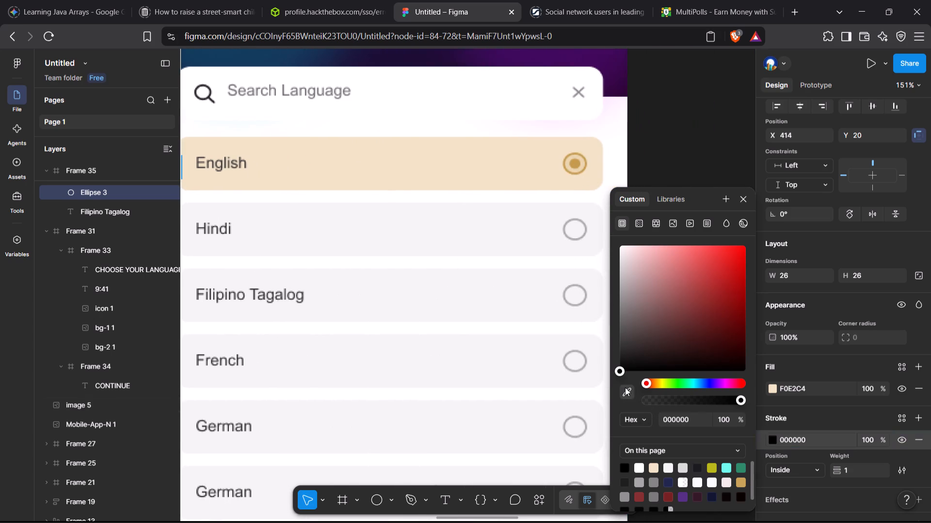
pyautogui.click(577, 165)
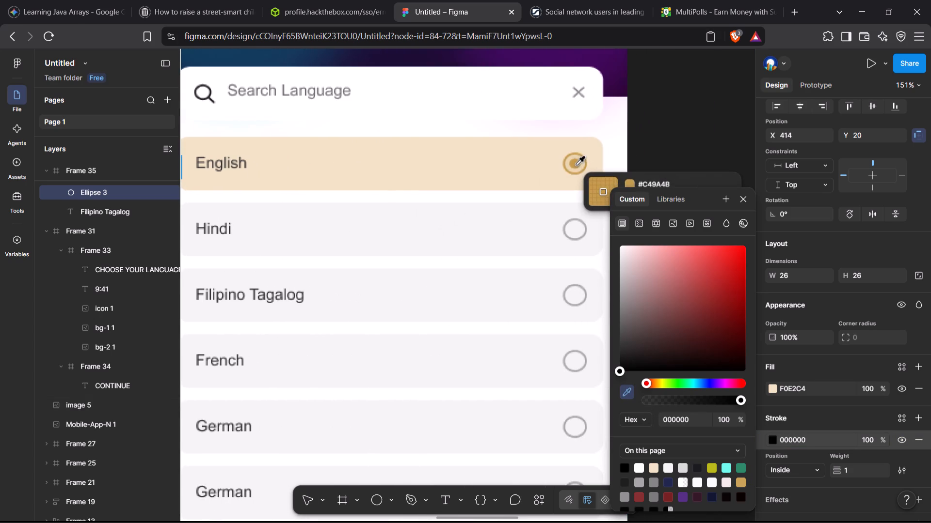
pyautogui.hscroll(3, 392, 196)
pyautogui.click(392, 196)
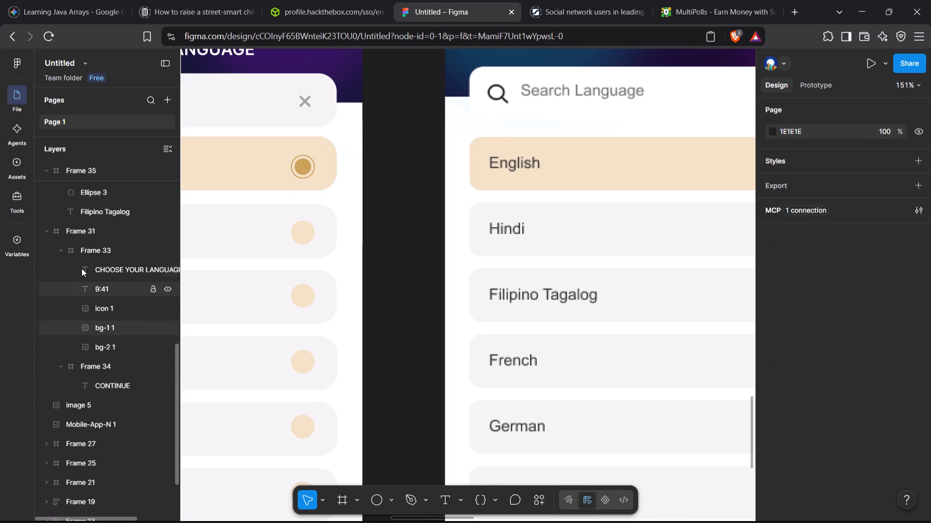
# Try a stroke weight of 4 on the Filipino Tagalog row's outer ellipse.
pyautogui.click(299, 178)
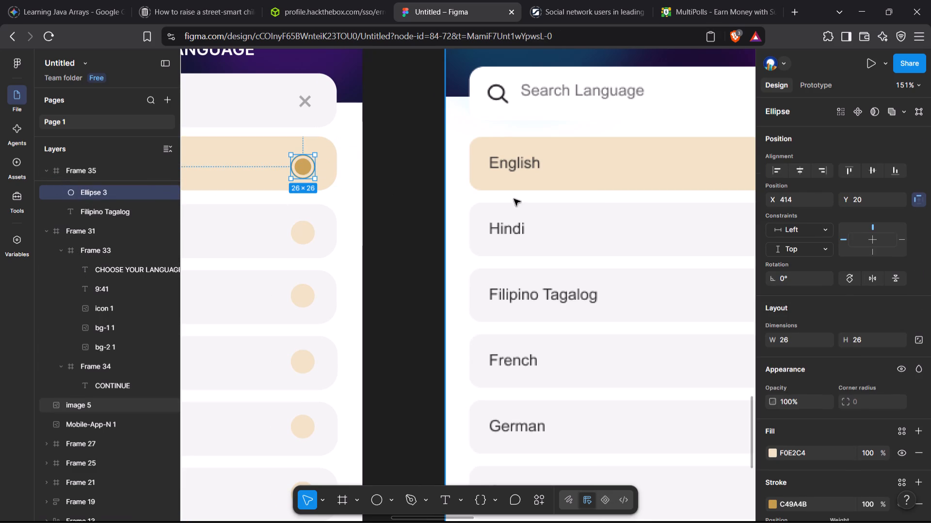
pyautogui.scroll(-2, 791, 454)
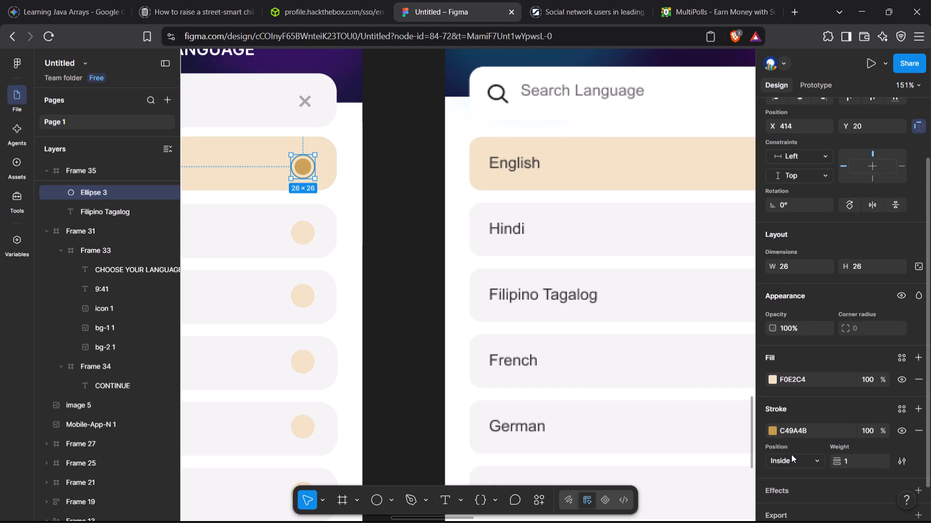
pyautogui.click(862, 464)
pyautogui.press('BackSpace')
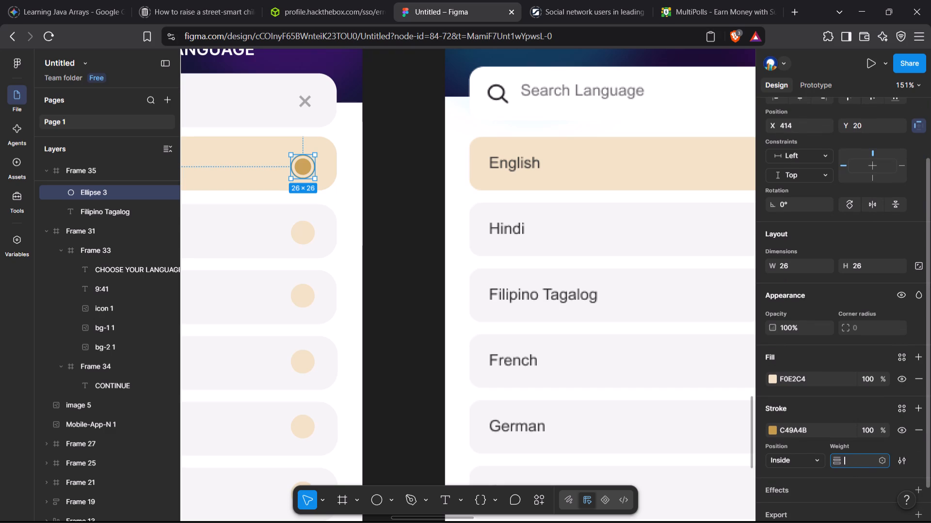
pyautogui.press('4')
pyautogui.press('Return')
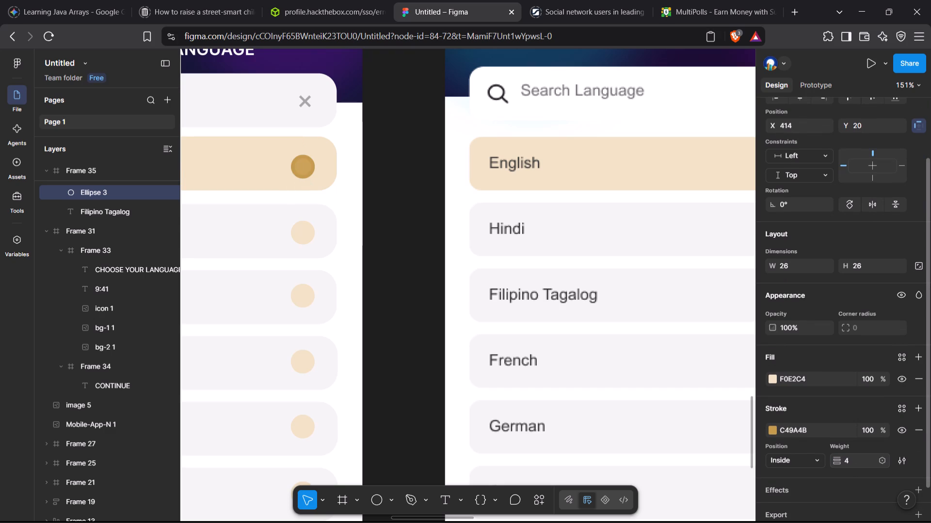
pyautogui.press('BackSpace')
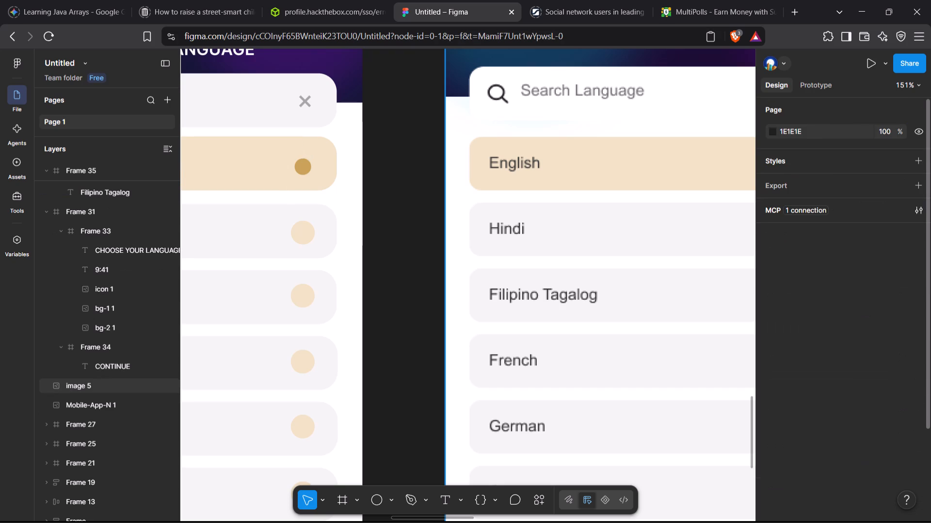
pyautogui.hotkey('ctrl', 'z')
# Set the stroke weight of the Filipino Tagalog row's outer ellipse to 2.
pyautogui.scroll(-2, 837, 473)
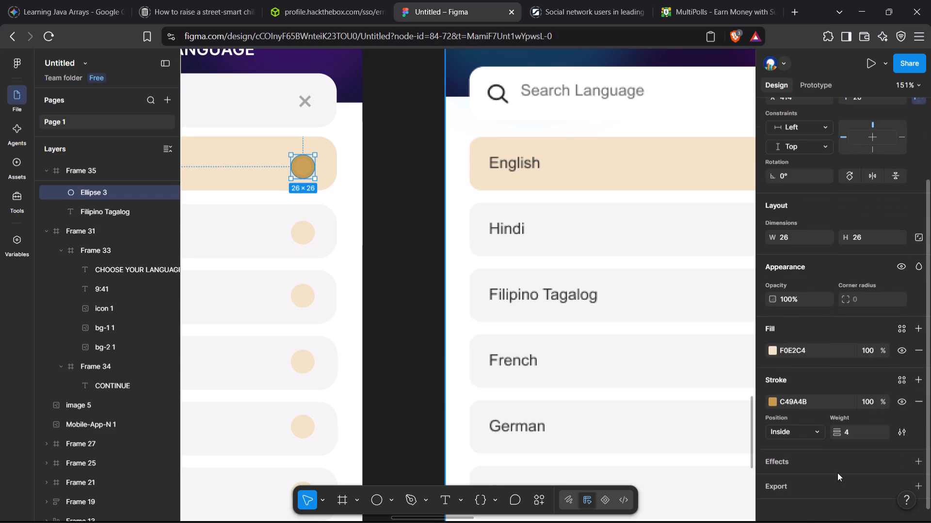
pyautogui.click(861, 423)
pyautogui.press('BackSpace')
pyautogui.press('2')
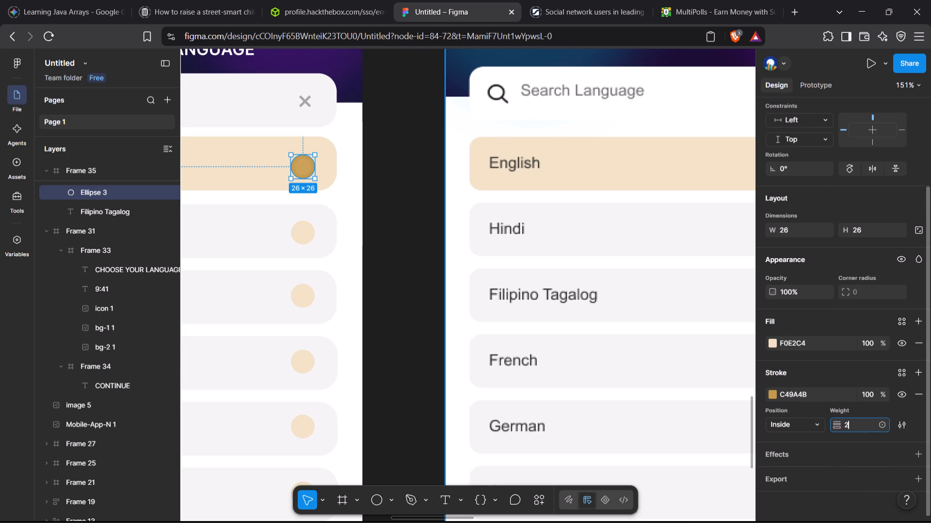
pyautogui.press('Return')
# Resize the gold inner ellipse in the Filipino Tagalog row to a width of 16 and a height of 16.
pyautogui.hscroll(-6, 545, 365)
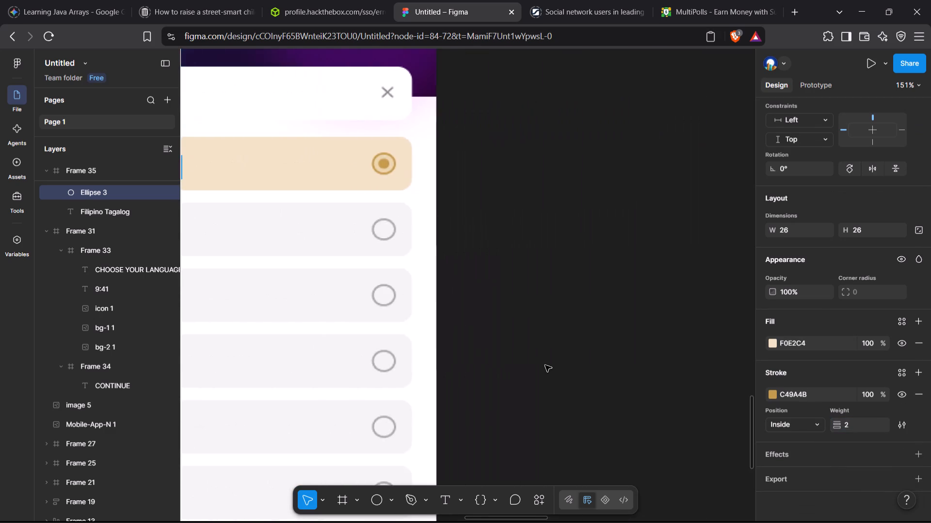
pyautogui.hscroll(5, 545, 365)
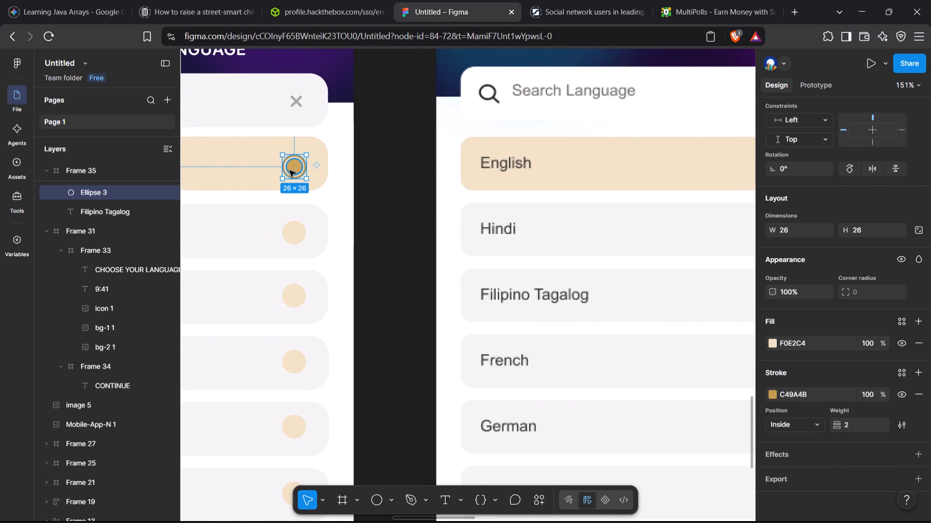
pyautogui.click(291, 170)
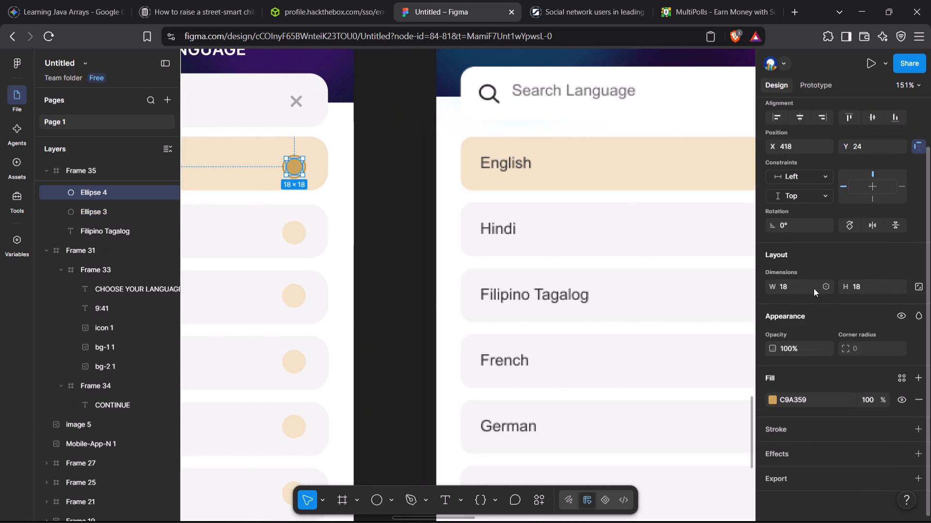
pyautogui.click(810, 287)
pyautogui.press('BackSpace')
pyautogui.press('BackSpace')
pyautogui.press('1')
pyautogui.press('6')
pyautogui.press('Return')
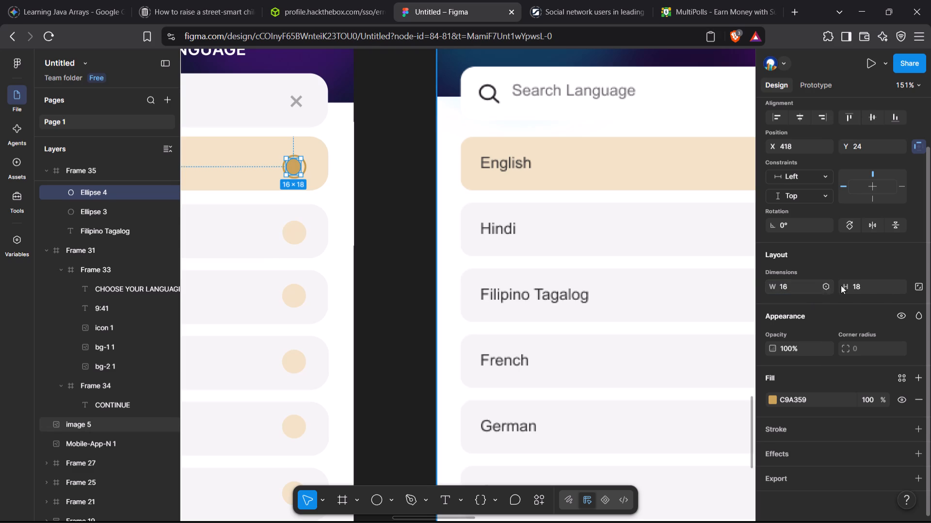
pyautogui.click(876, 284)
pyautogui.press('BackSpace')
pyautogui.write('16')
pyautogui.press('Return')
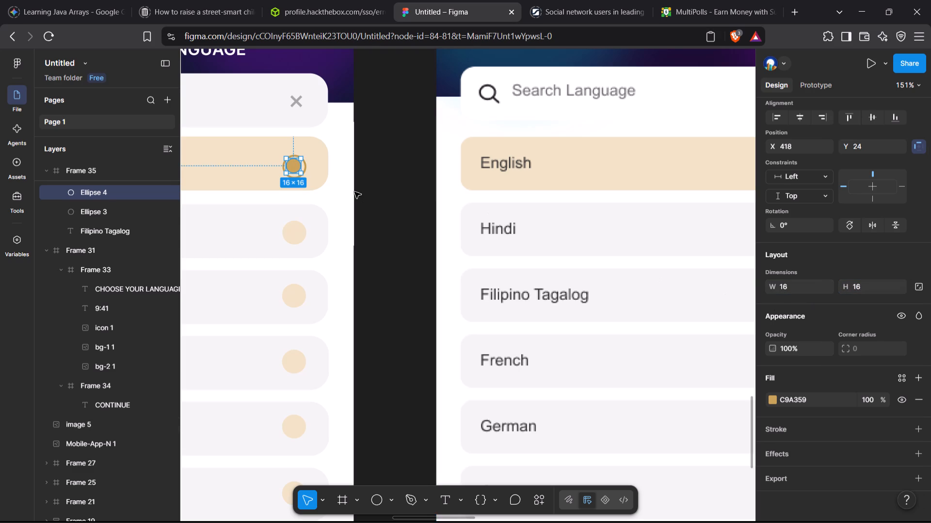
# Nudge the gold inner ellipse to X 419, Y 25 to centre it within the Filipino Tagalog row's outer ring.
pyautogui.press('Down')
pyautogui.press('Right')
pyautogui.press('Right')
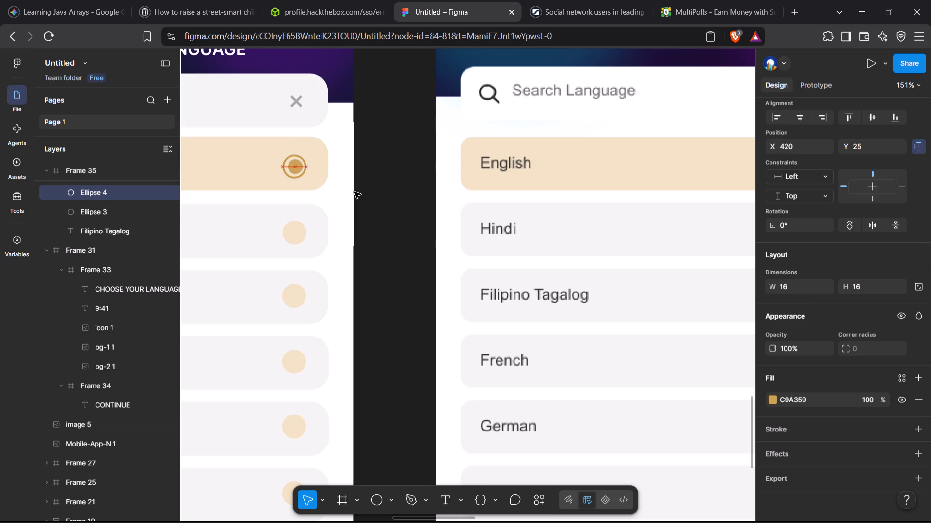
pyautogui.press('Left')
pyautogui.click(422, 233)
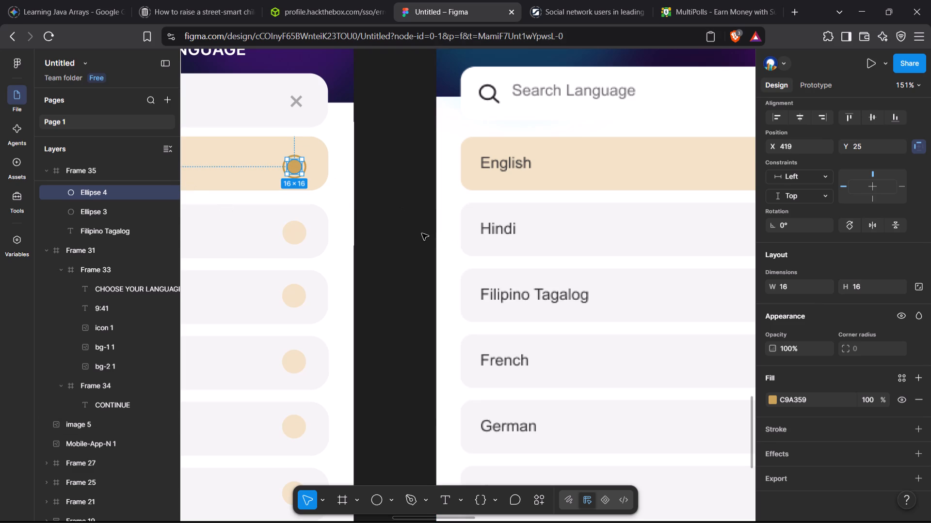
# Add a stroke to the English row's ellipse, sampling grey B5B5B5 from the reference's unselected Hindi radio button.
pyautogui.hscroll(-1, 422, 233)
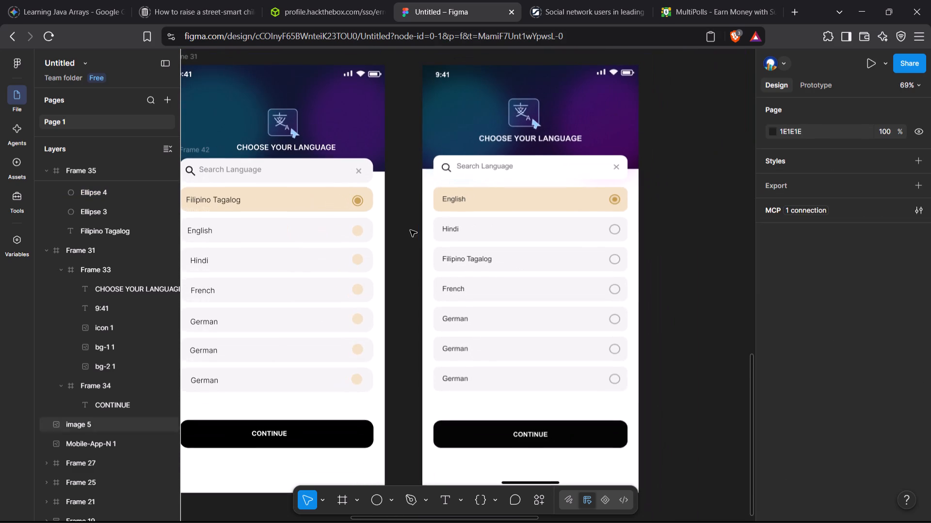
pyautogui.click(341, 238)
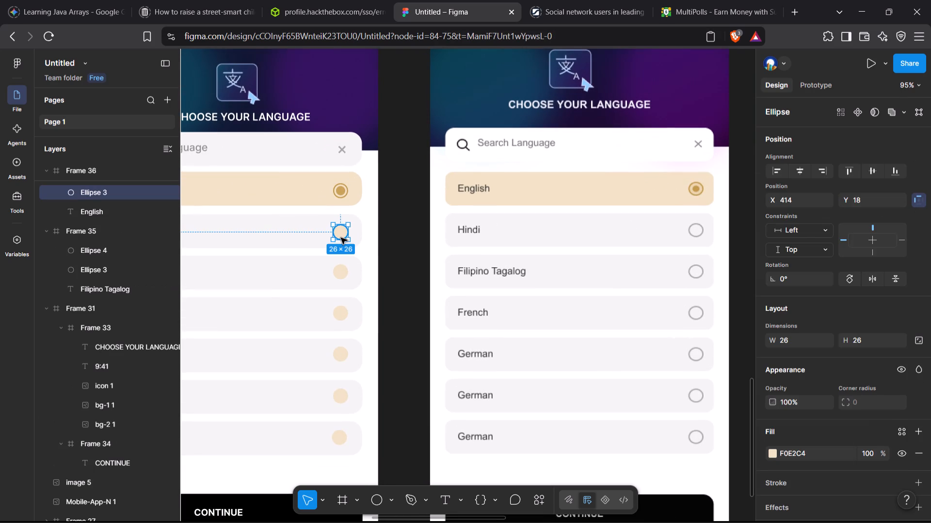
pyautogui.click(819, 482)
pyautogui.click(819, 482)
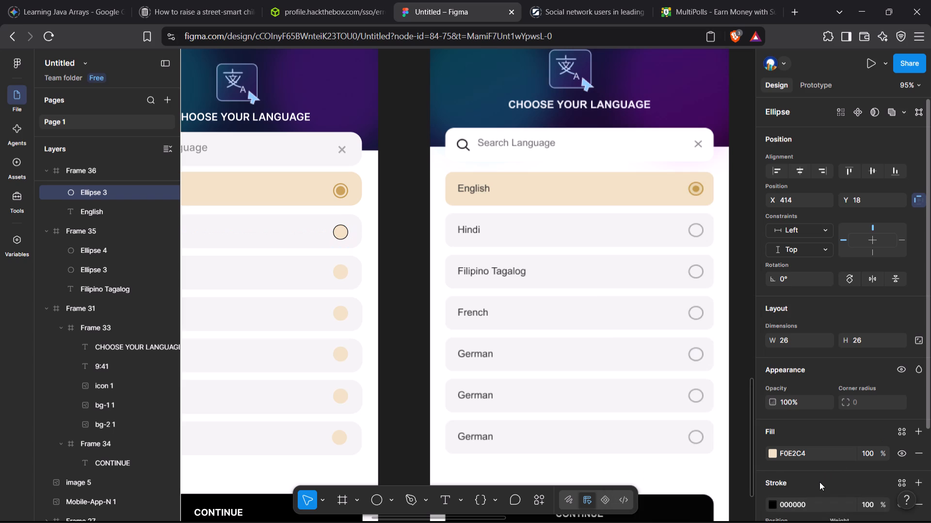
pyautogui.click(819, 482)
pyautogui.scroll(-2, 819, 482)
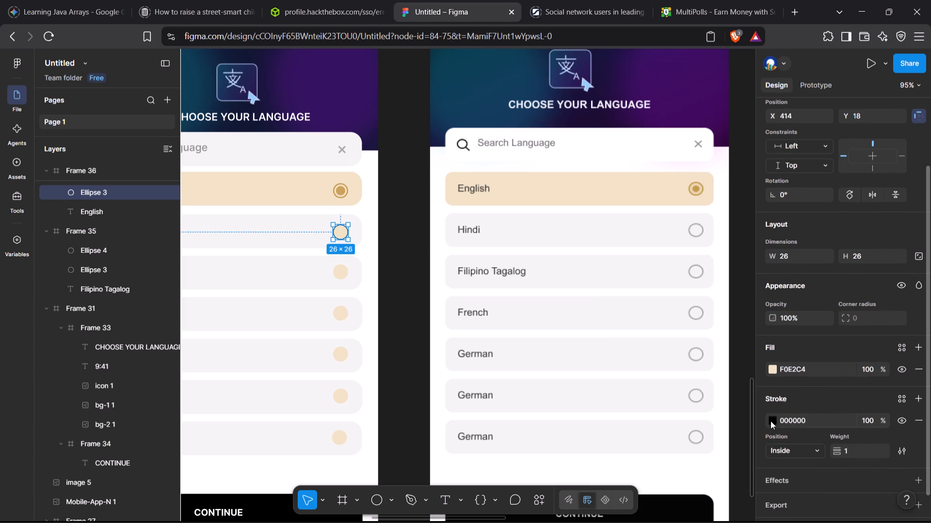
pyautogui.click(770, 421)
pyautogui.click(627, 394)
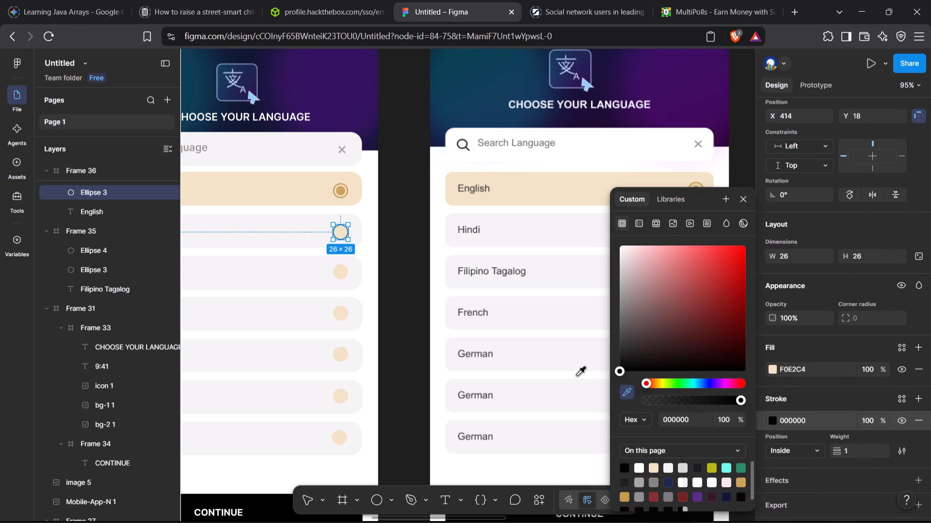
pyautogui.hscroll(-2, 570, 367)
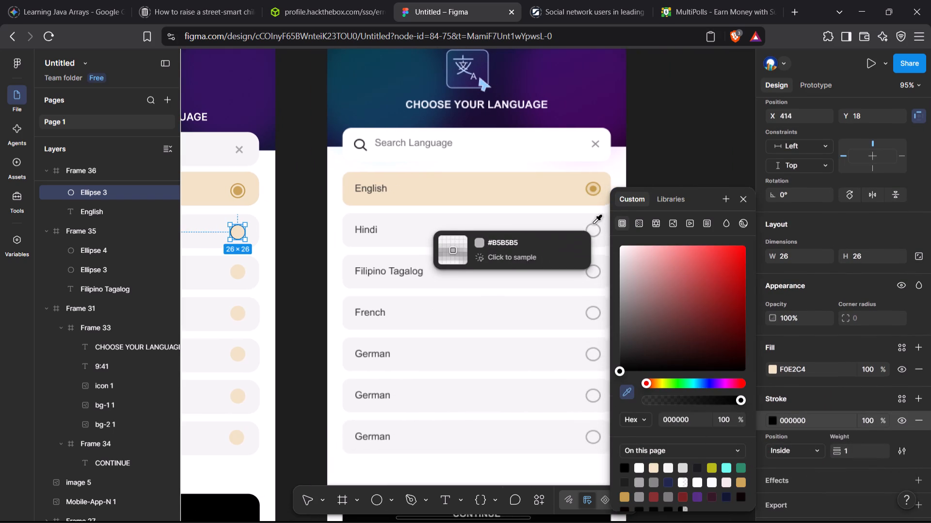
pyautogui.click(594, 224)
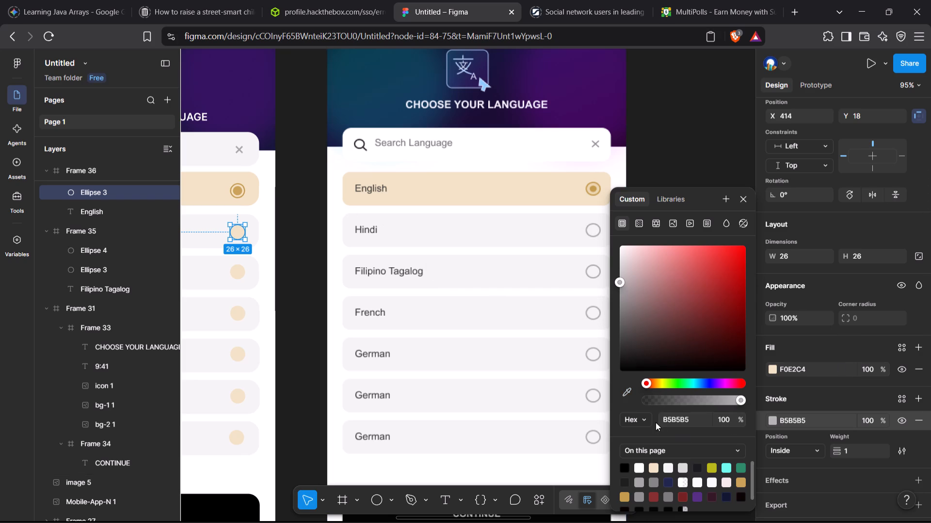
# Change the fill of the English row's ellipse to the page colour F4F4F4.
pyautogui.click(774, 371)
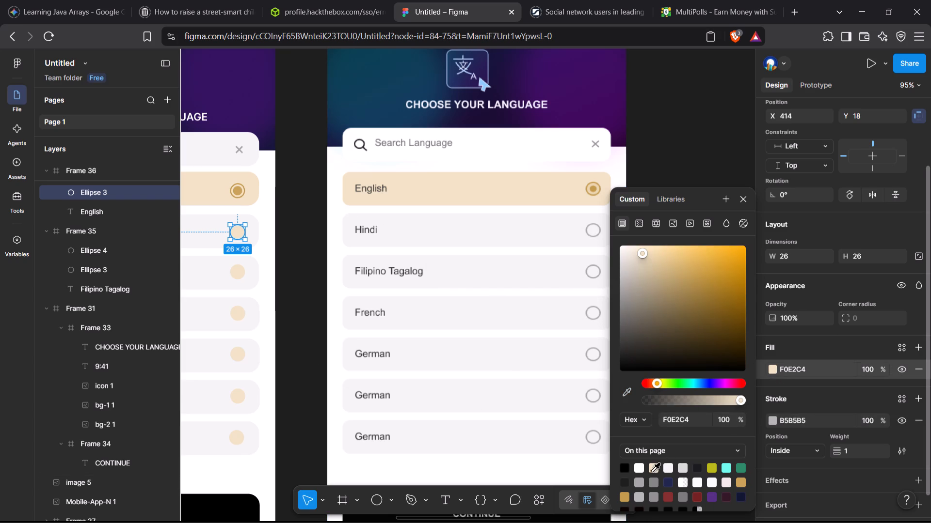
pyautogui.click(670, 467)
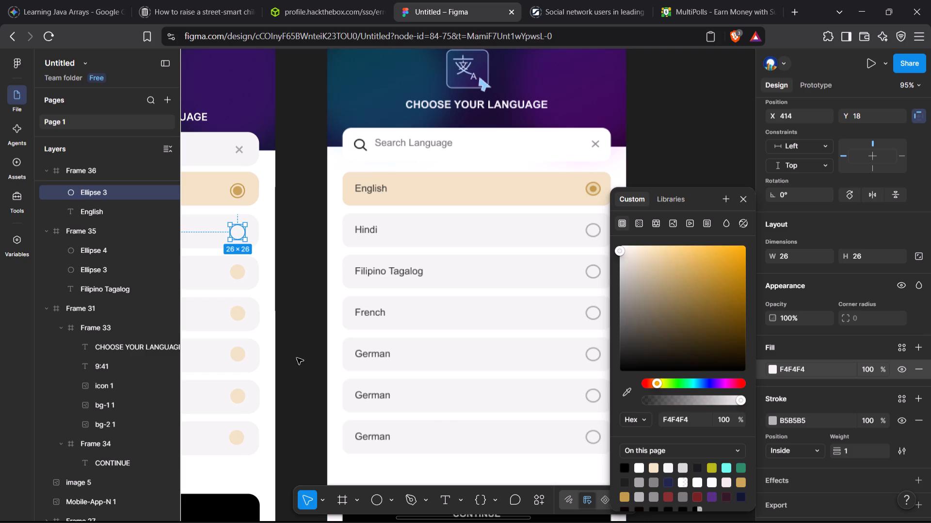
pyautogui.click(307, 354)
# Set the stroke weight of the English row's ellipse to 2.
pyautogui.click(239, 238)
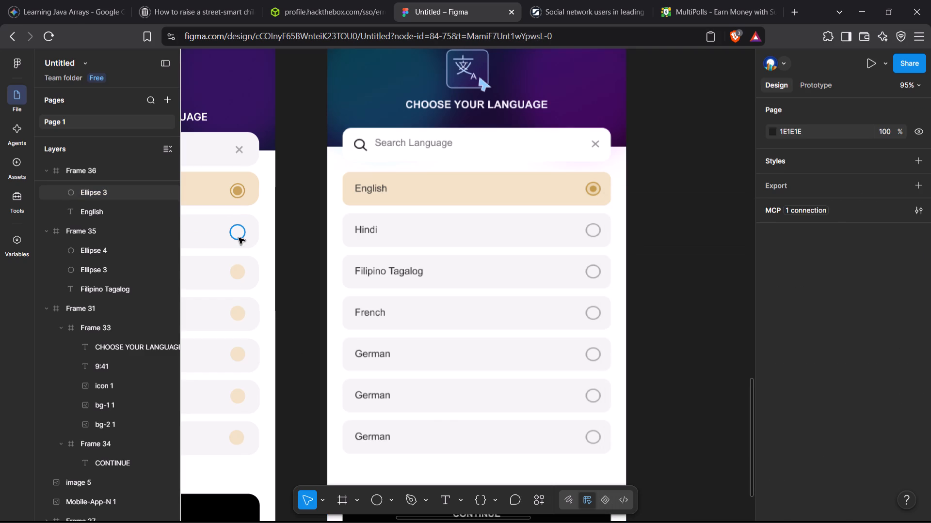
pyautogui.scroll(-1, 842, 496)
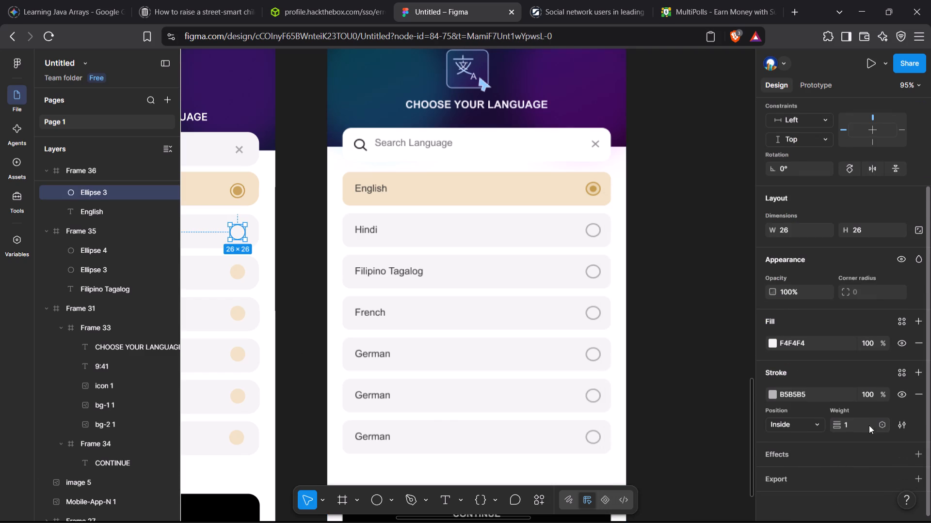
pyautogui.click(854, 431)
pyautogui.press('BackSpace')
pyautogui.press('2')
pyautogui.press('Return')
pyautogui.click(305, 294)
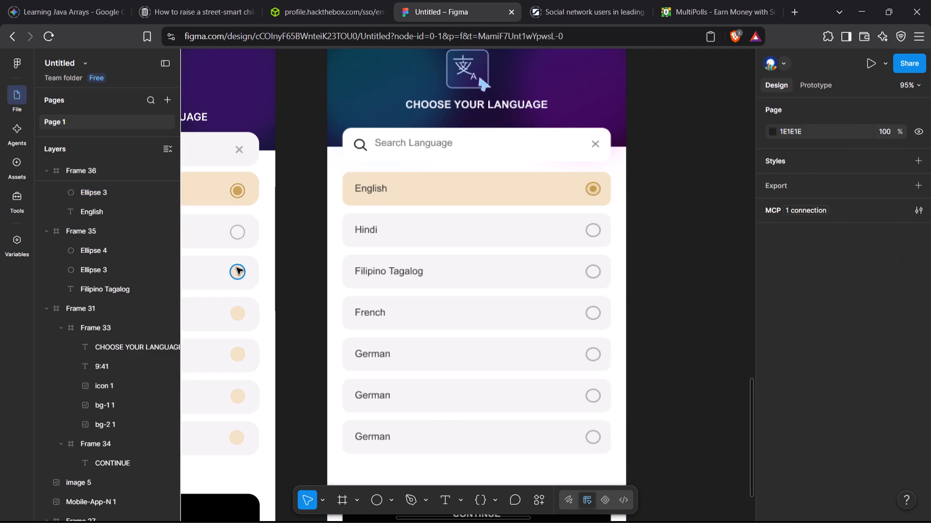
# Change the fill of the Hindi row's ellipse to white FFFFFF.
pyautogui.click(237, 268)
pyautogui.click(773, 452)
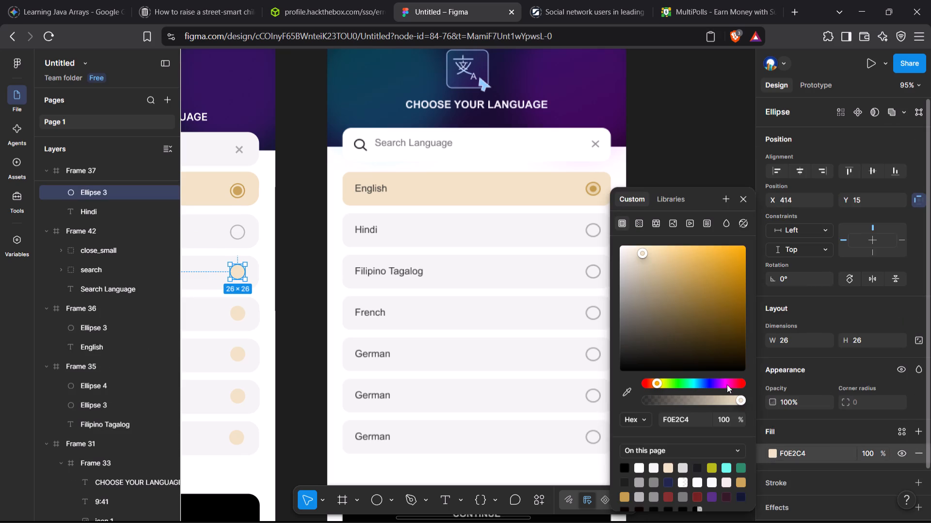
pyautogui.click(642, 466)
# Add an inside stroke with weight 2 to the Hindi row's ellipse.
pyautogui.scroll(-1, 836, 465)
pyautogui.doubleClick(836, 465)
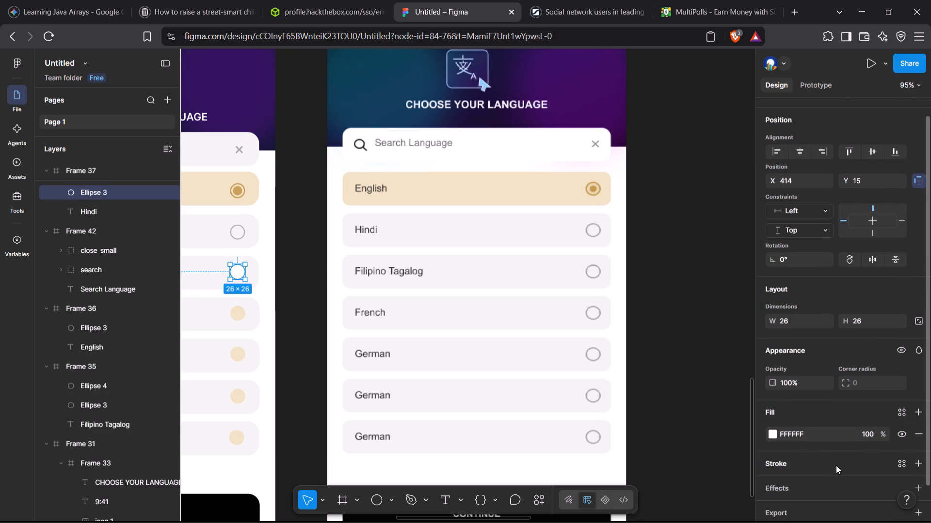
pyautogui.click(836, 465)
pyautogui.scroll(-4, 836, 465)
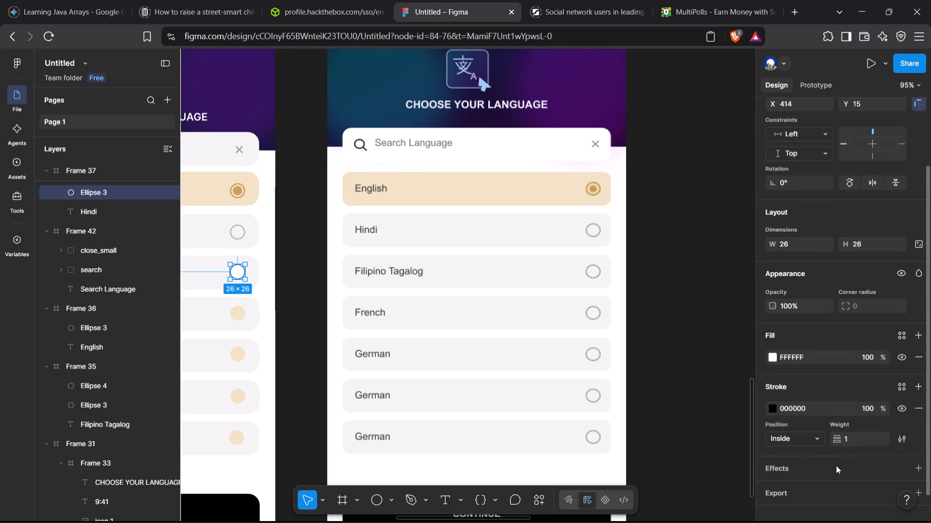
pyautogui.click(855, 422)
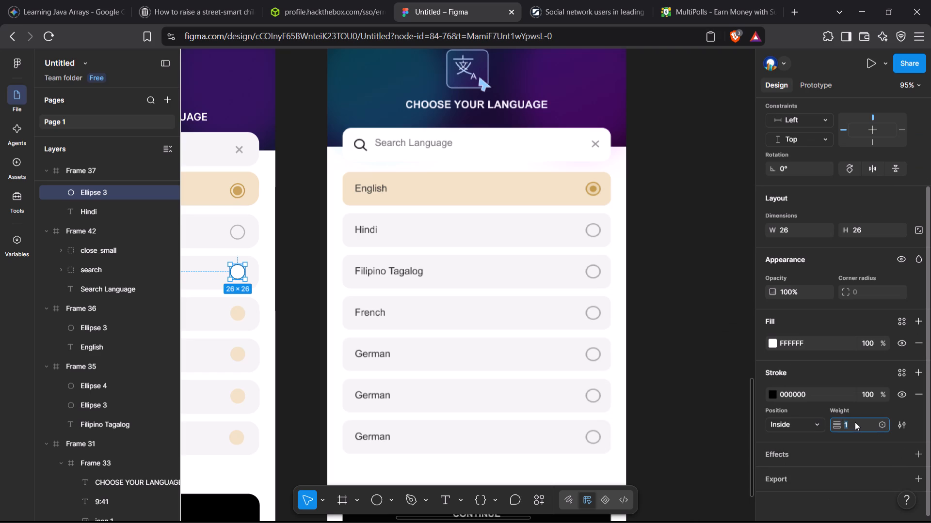
pyautogui.press('BackSpace')
pyautogui.press('2')
pyautogui.press('Return')
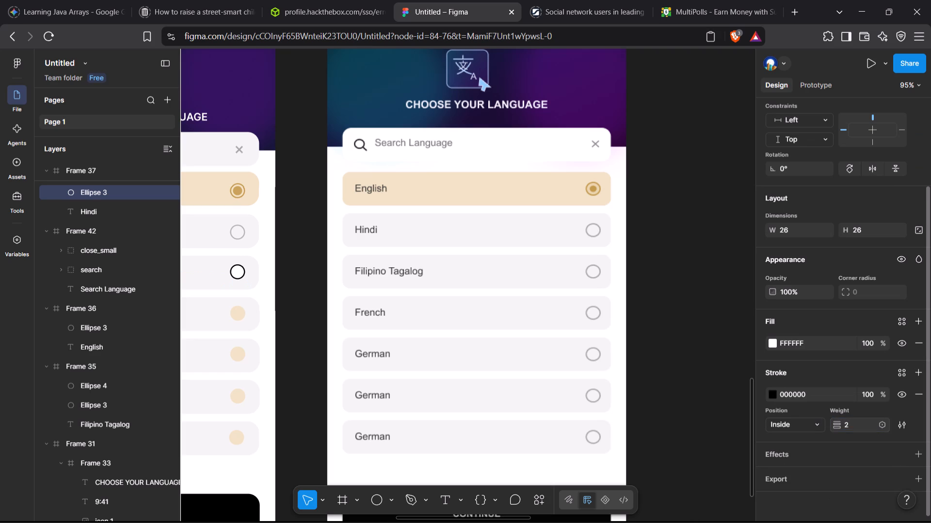
# Recolour the Hindi ellipse's stroke to grey ABABAB, sampled from the reference's Filipino Tagalog radio button.
pyautogui.click(774, 390)
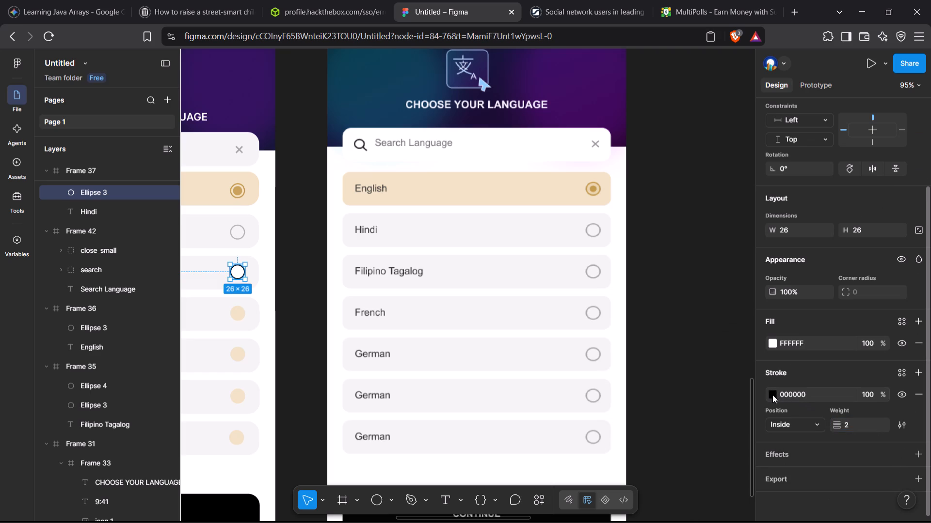
pyautogui.click(772, 395)
pyautogui.click(631, 386)
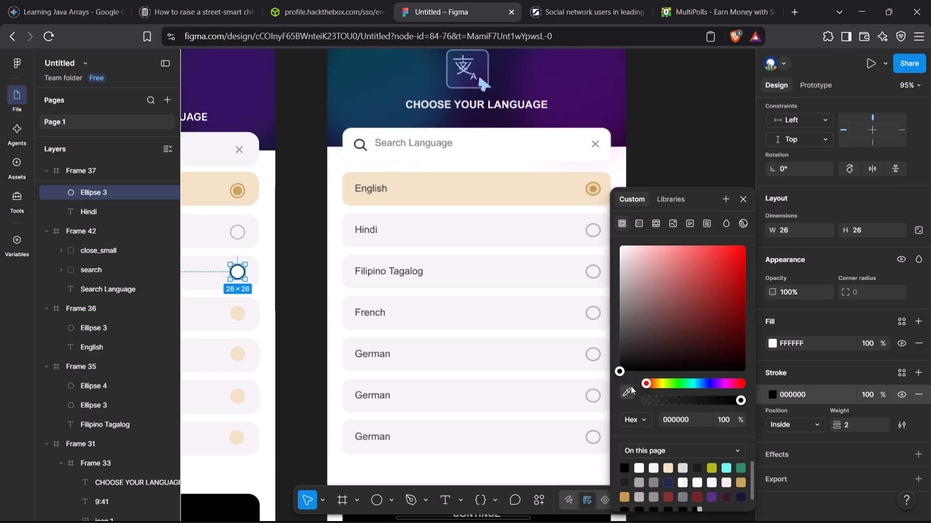
pyautogui.click(588, 277)
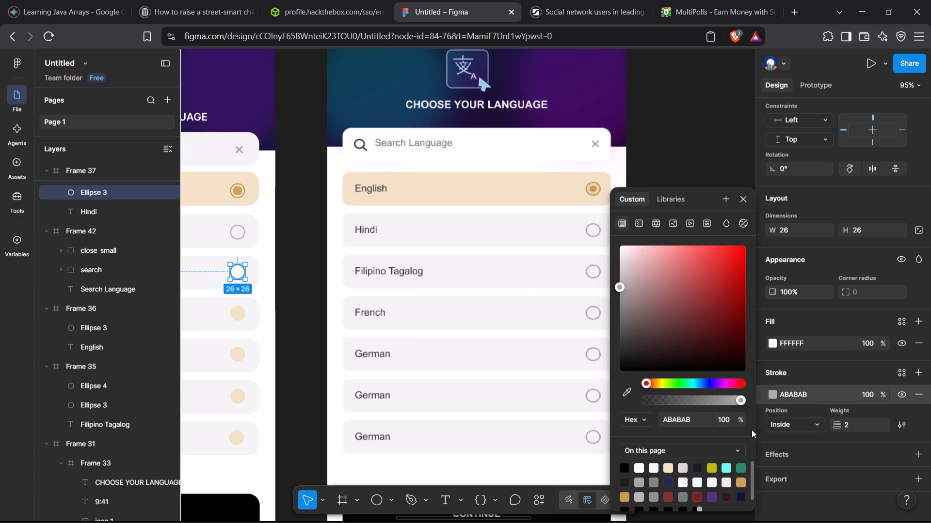
pyautogui.click(283, 321)
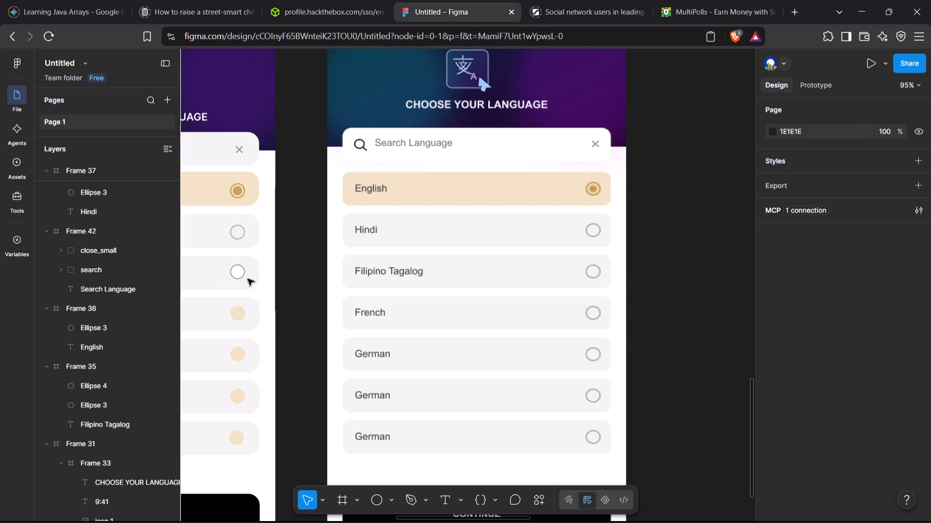
# Copy the stroke colour code ABABAB from the Hindi row's ellipse.
pyautogui.click(239, 275)
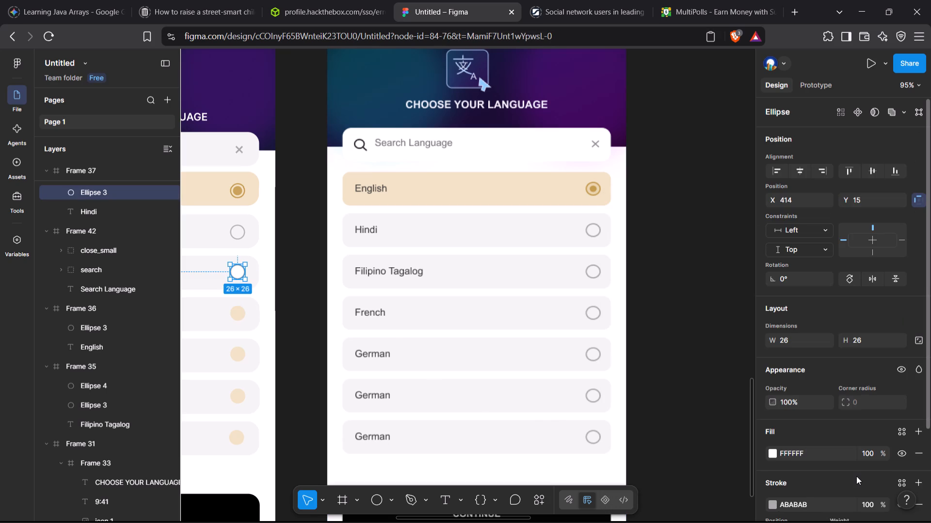
pyautogui.scroll(-1, 856, 476)
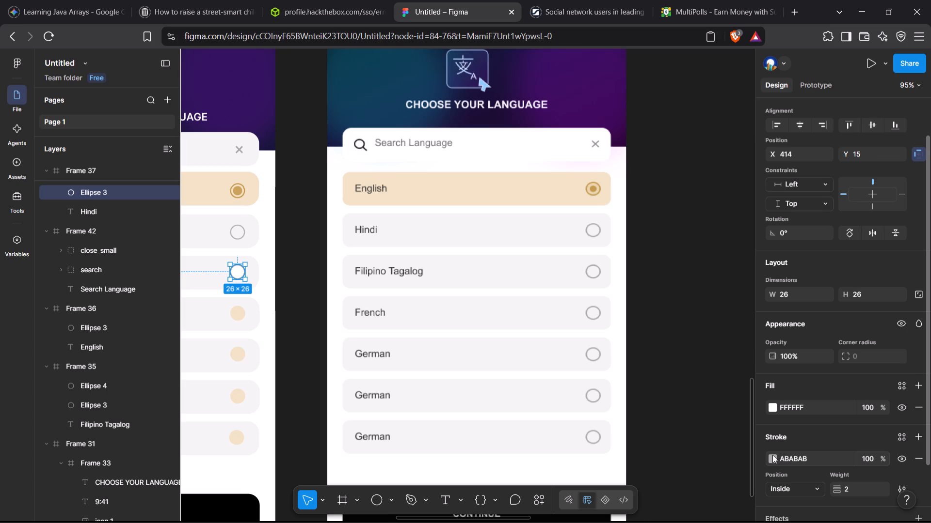
pyautogui.click(772, 455)
pyautogui.click(772, 455)
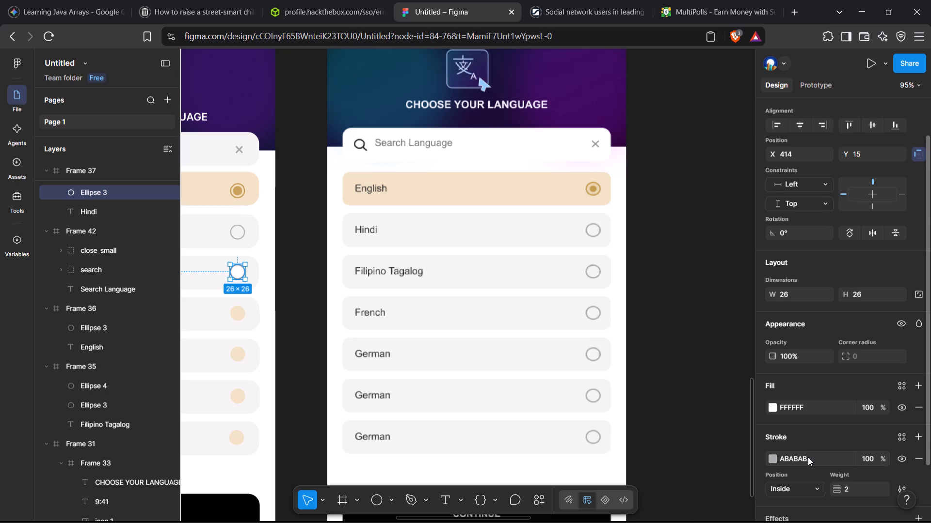
pyautogui.click(808, 457)
pyautogui.hotkey('ctrl', 'c')
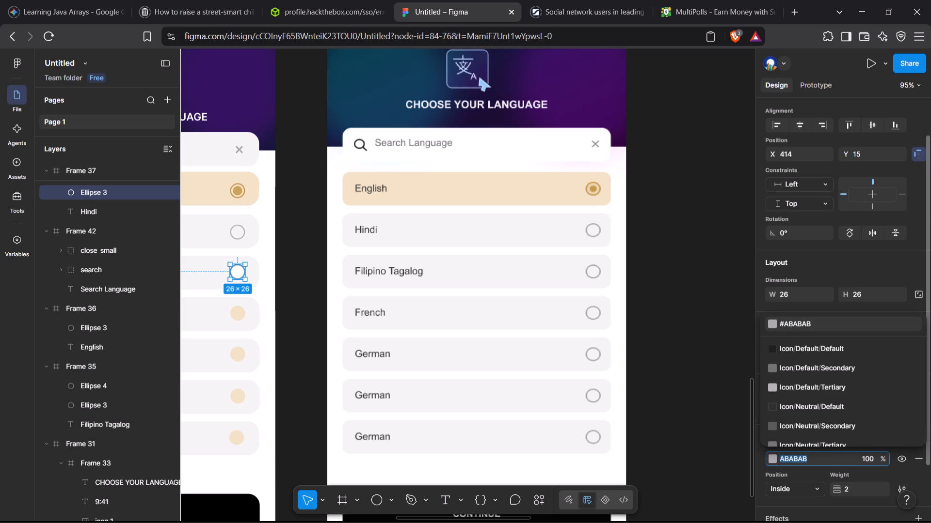
pyautogui.hotkey('ctrl', 'c')
pyautogui.click(720, 429)
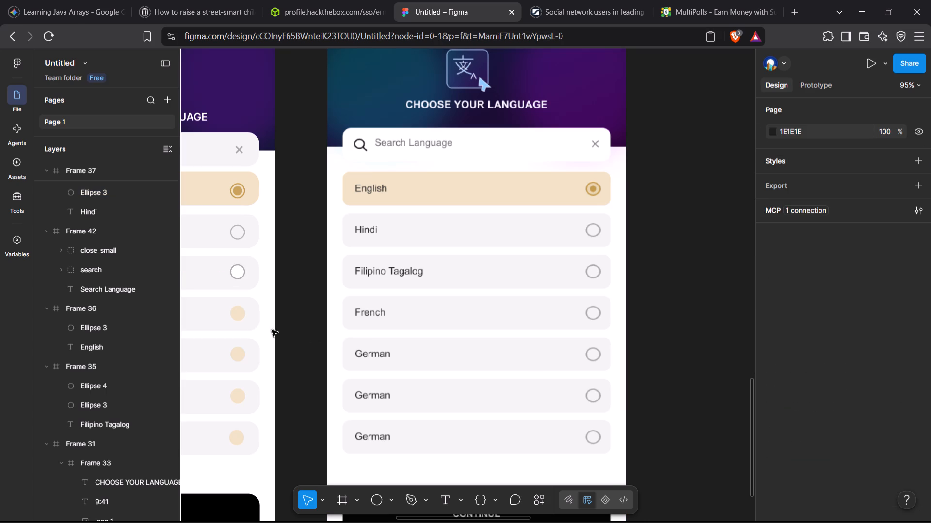
# Add a stroke to the French row's ellipse using the copied grey ABABAB.
pyautogui.click(237, 317)
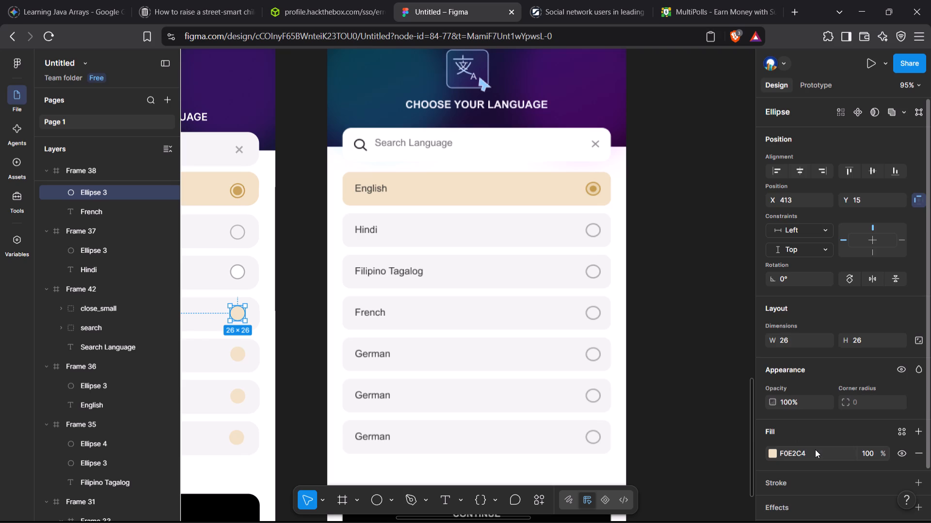
pyautogui.scroll(-1, 815, 449)
pyautogui.click(819, 434)
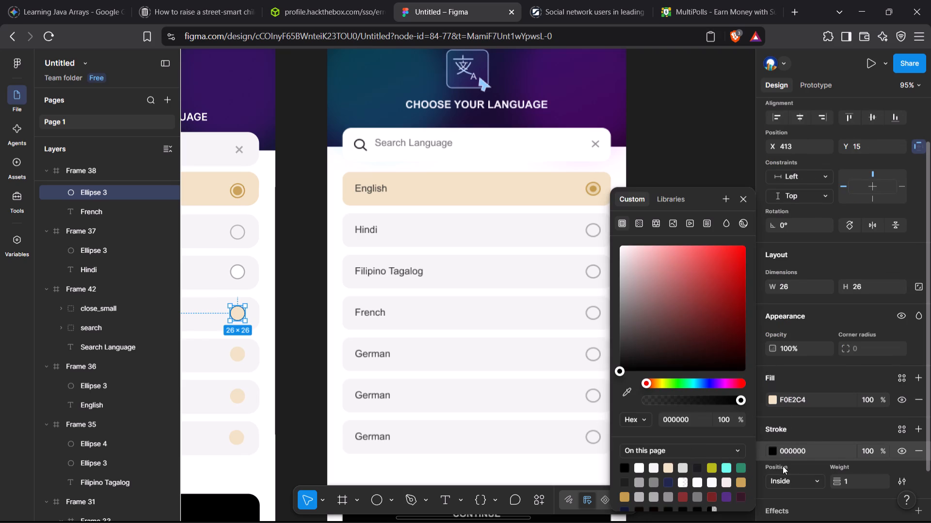
pyautogui.click(821, 449)
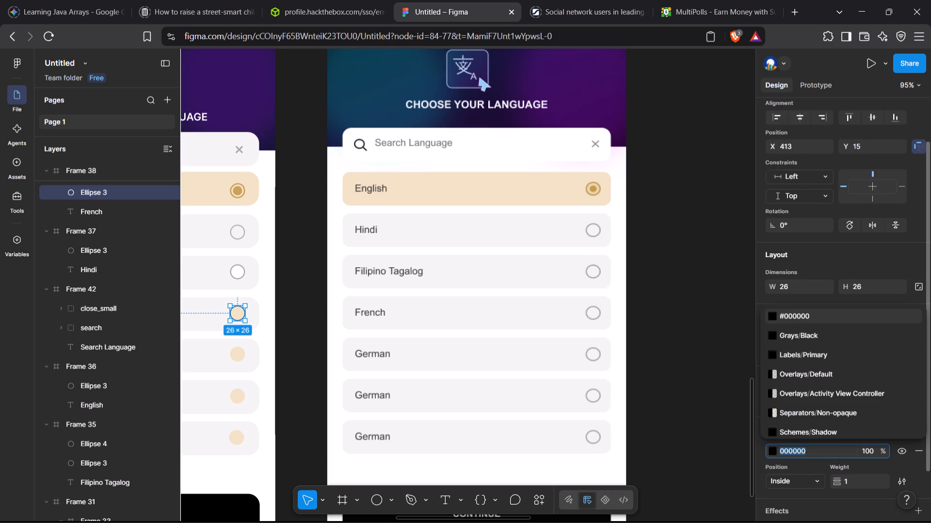
pyautogui.press('BackSpace')
pyautogui.hotkey('ctrl', 'v')
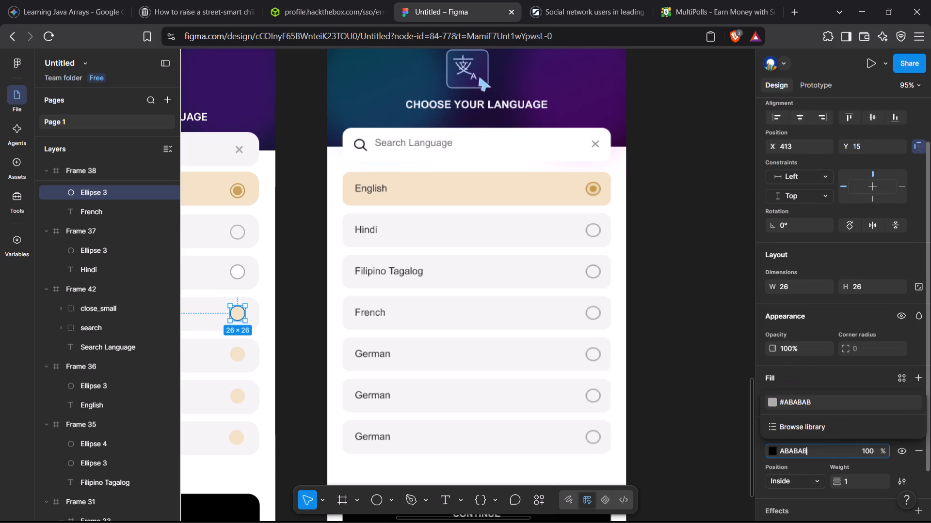
pyautogui.press('Return')
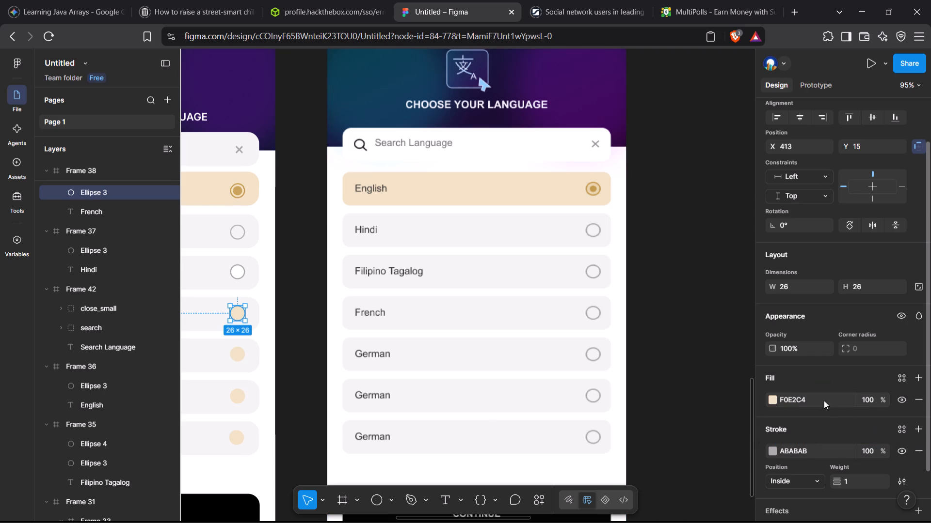
# Change the French ellipse's fill to white FFFFFF and set its stroke weight to 2.
pyautogui.click(771, 400)
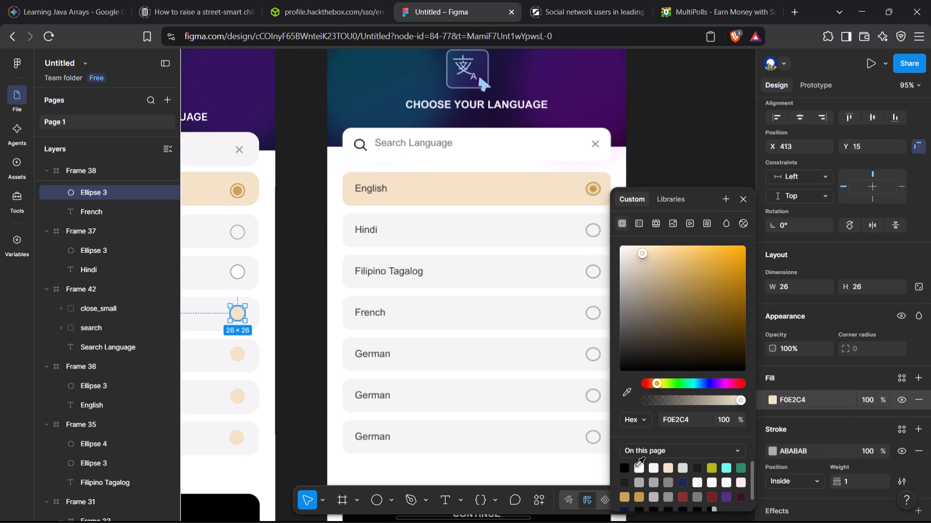
pyautogui.click(636, 466)
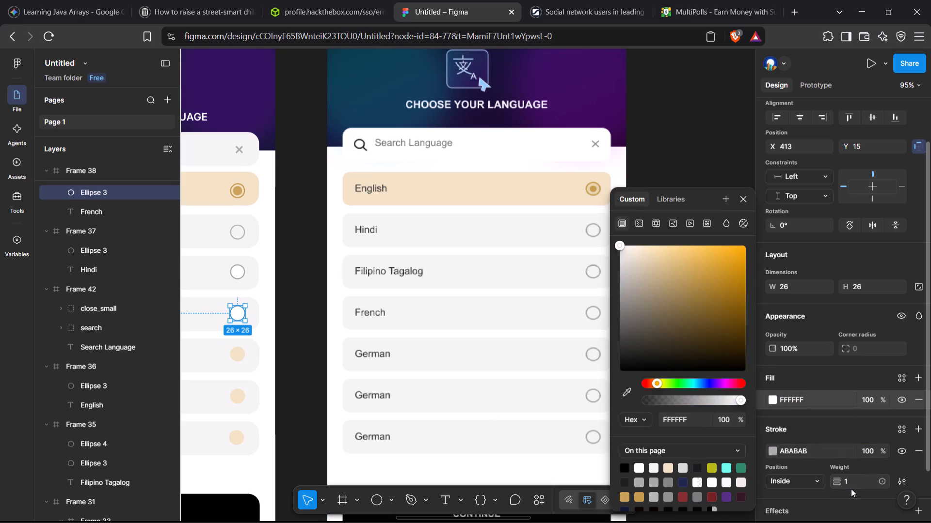
pyautogui.click(853, 487)
pyautogui.press('BackSpace')
pyautogui.press('2')
pyautogui.press('Return')
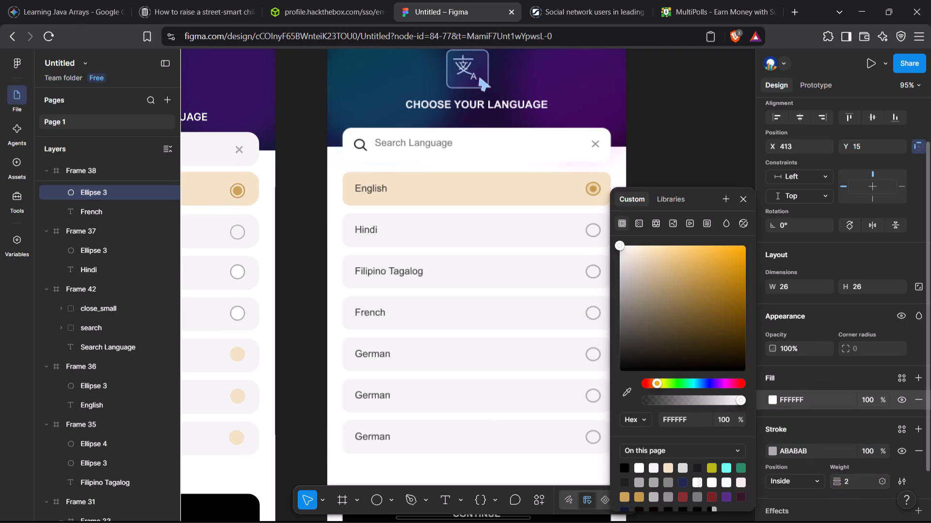
# Change the fill of the first German row's ellipse to white FFFFFF.
pyautogui.click(232, 352)
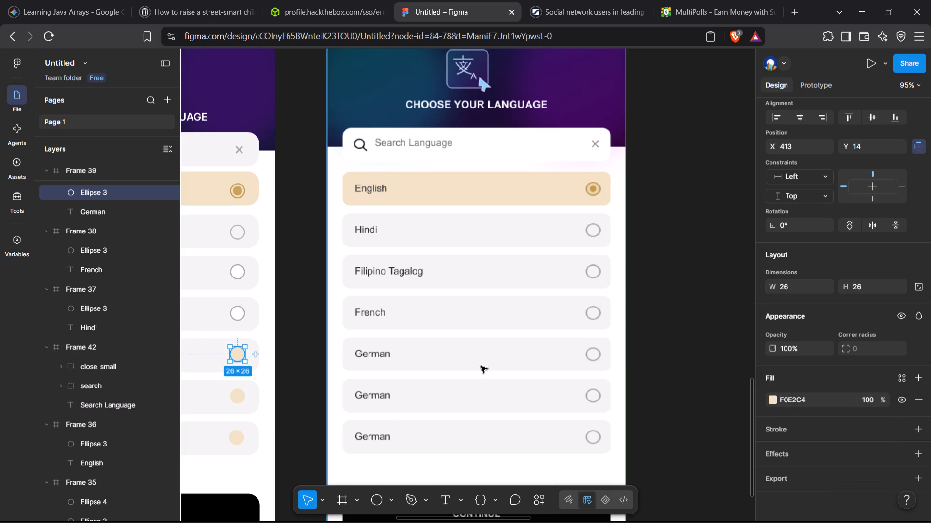
pyautogui.click(776, 403)
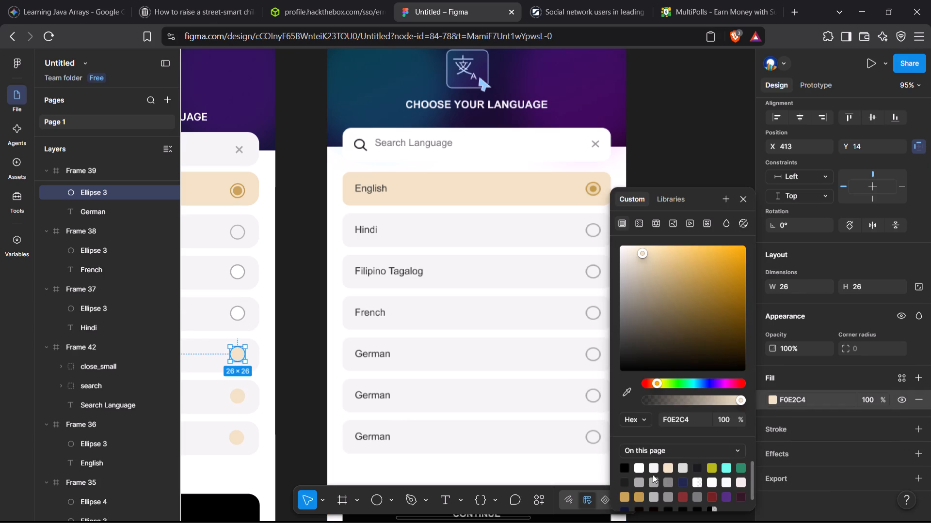
pyautogui.click(642, 469)
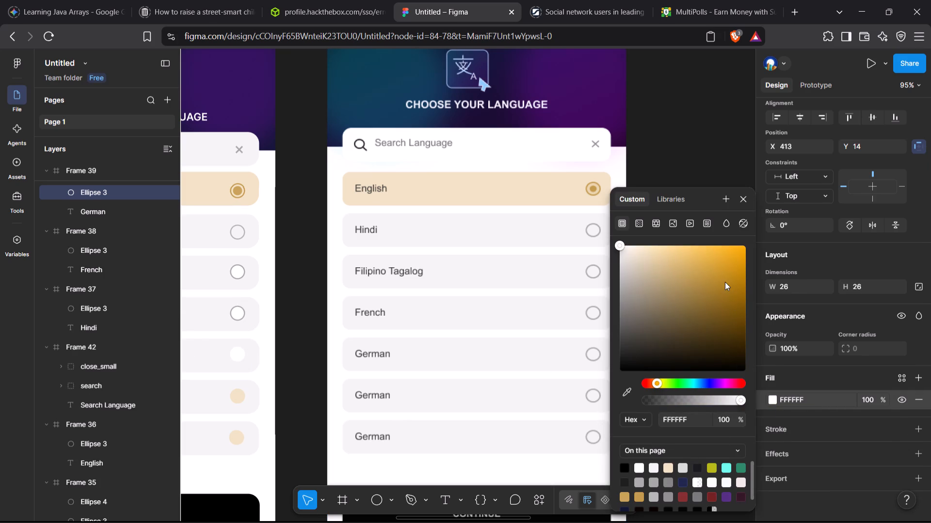
# Add a stroke to the first German row's ellipse in the copied grey ABABAB with weight 2.
pyautogui.click(803, 436)
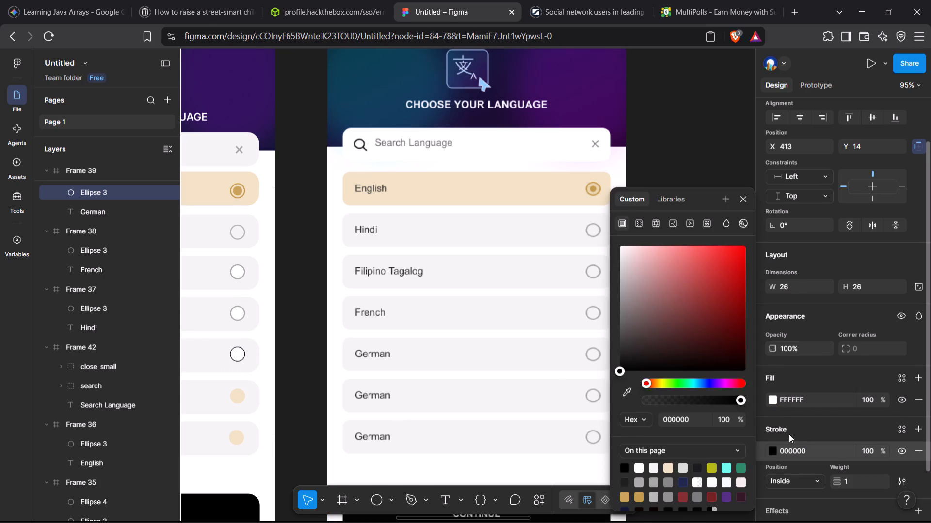
pyautogui.click(772, 453)
pyautogui.click(772, 453)
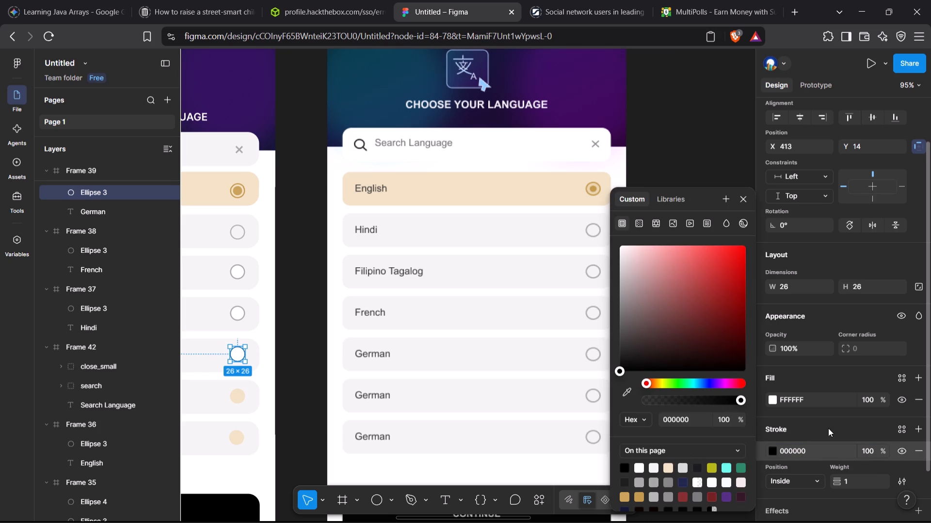
pyautogui.click(816, 454)
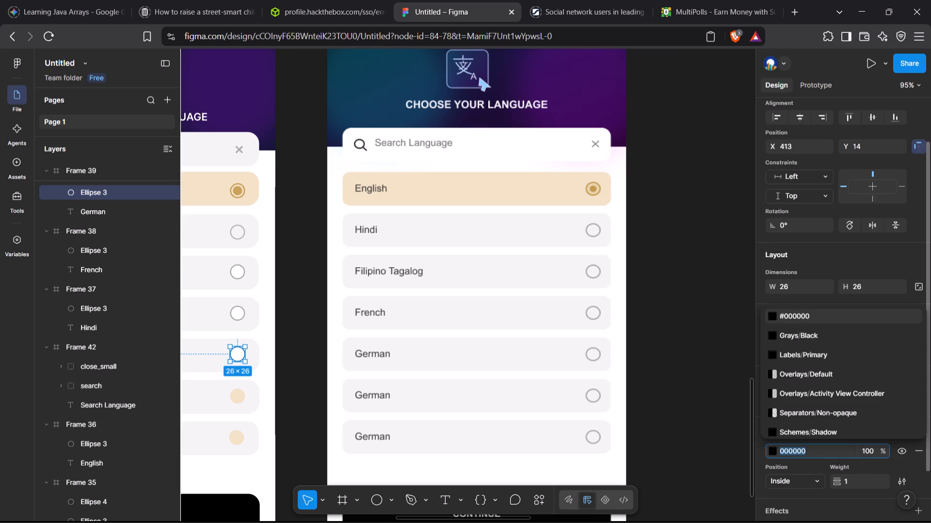
pyautogui.press('BackSpace')
pyautogui.hotkey('ctrl', 'v')
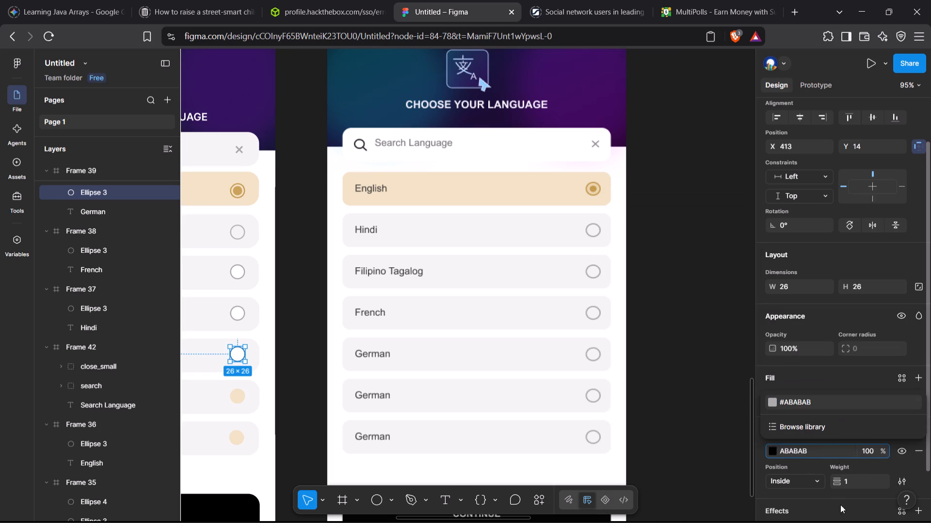
pyautogui.click(860, 483)
pyautogui.press('BackSpace')
pyautogui.press('2')
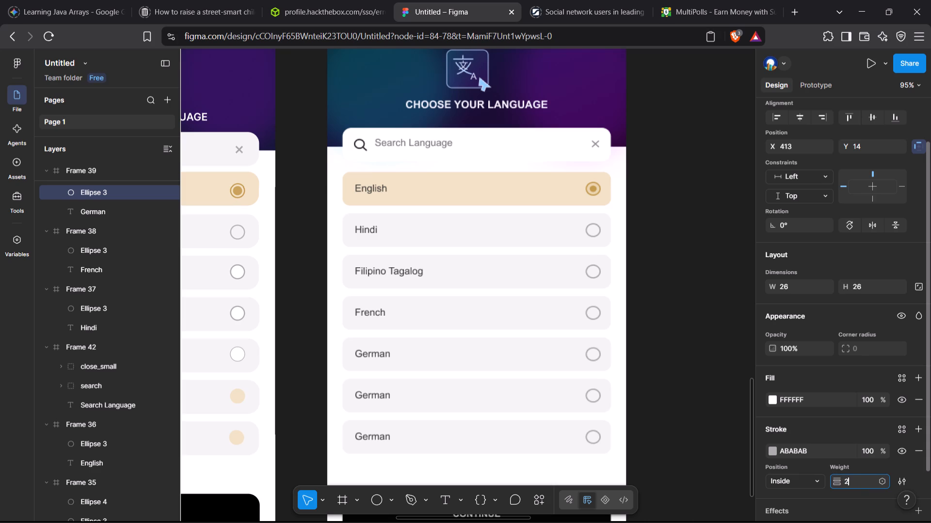
pyautogui.press('Return')
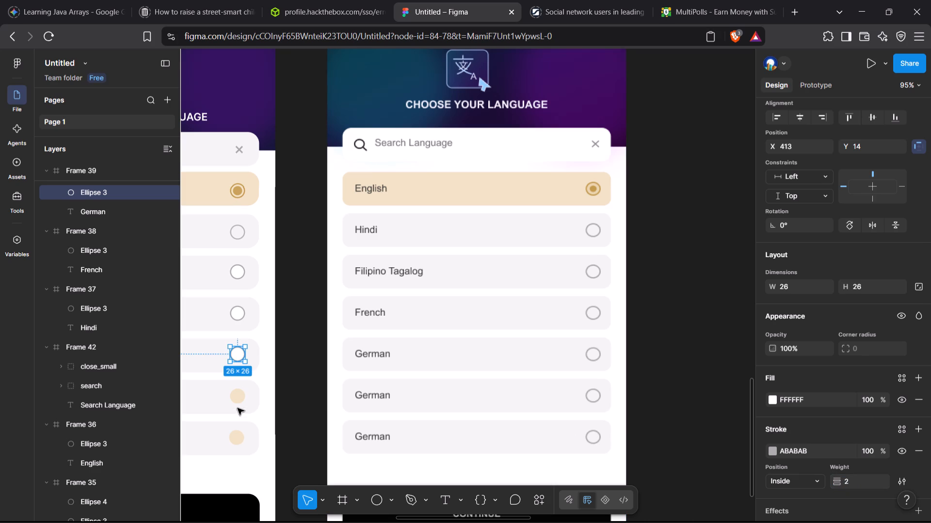
# Change the fill of the second German row's ellipse to white FFFFFF.
pyautogui.click(240, 399)
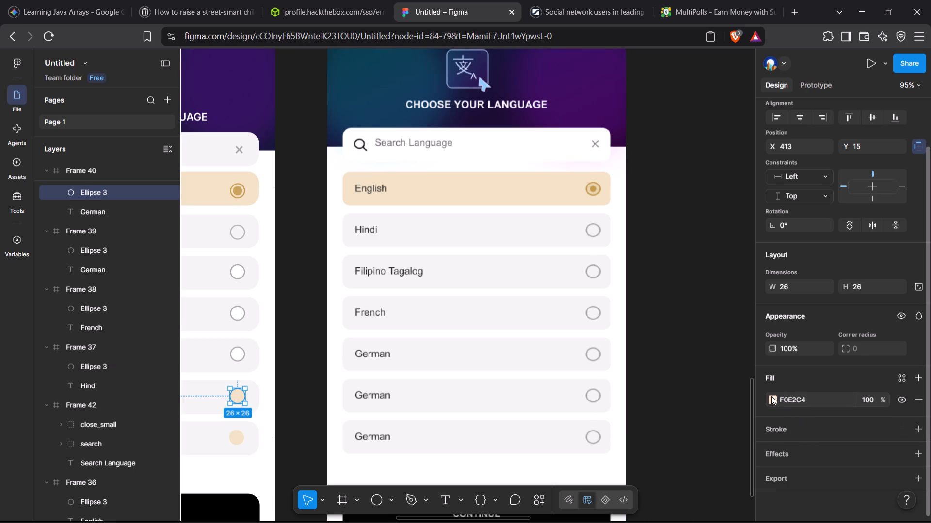
pyautogui.click(771, 396)
pyautogui.click(640, 472)
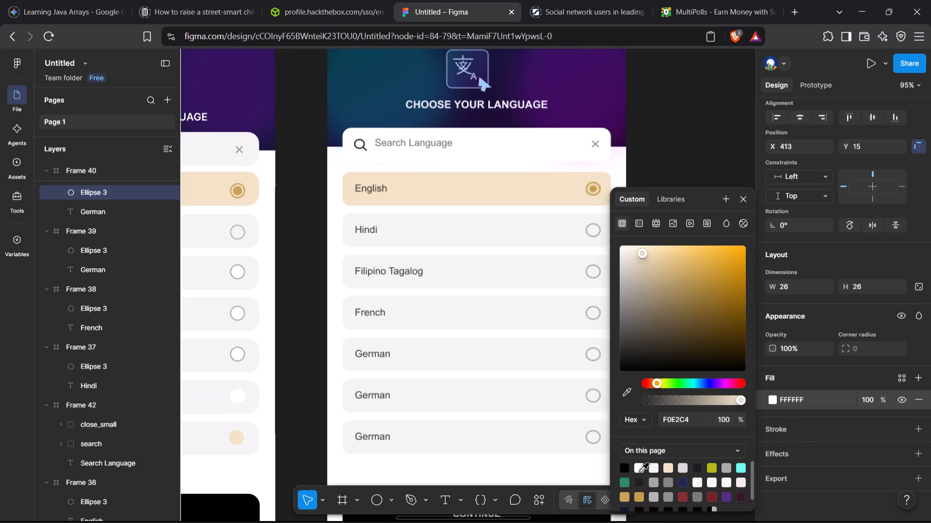
# Add a stroke to the second German row's ellipse in the copied grey ABABAB with weight 2.
pyautogui.click(873, 438)
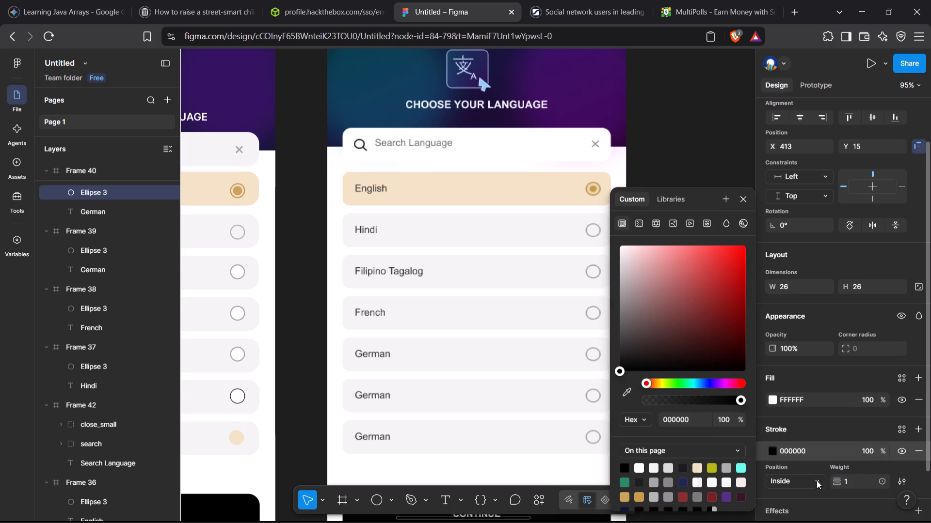
pyautogui.click(809, 452)
pyautogui.press('BackSpace')
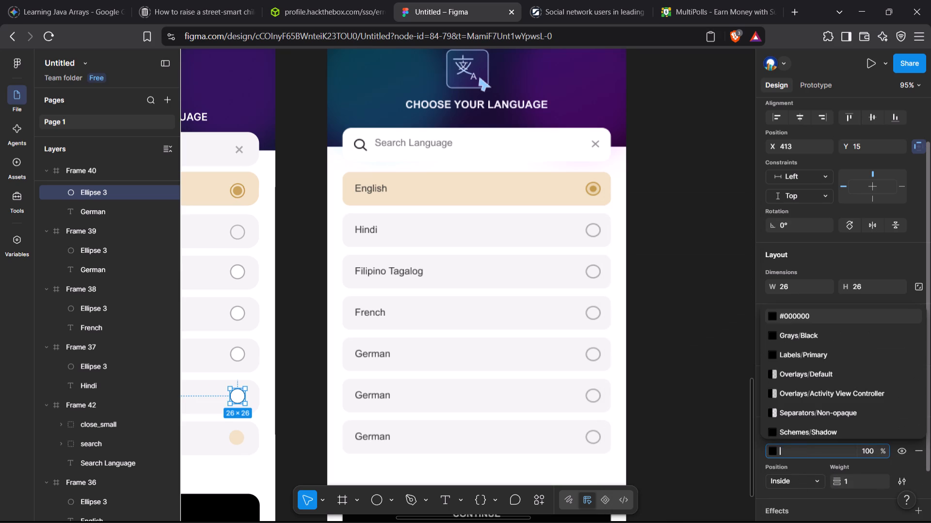
pyautogui.hotkey('ctrl', 'v')
pyautogui.press('Return')
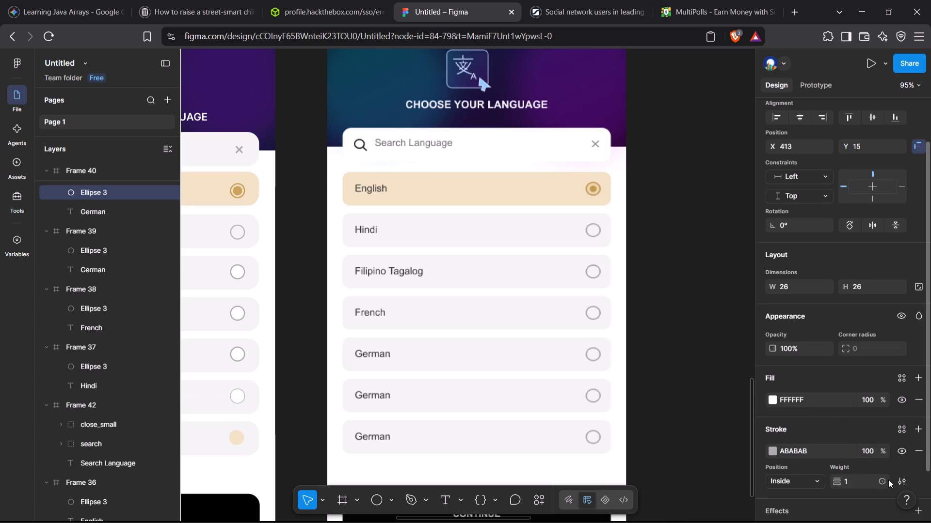
pyautogui.click(859, 477)
pyautogui.press('BackSpace')
pyautogui.press('2')
pyautogui.press('Return')
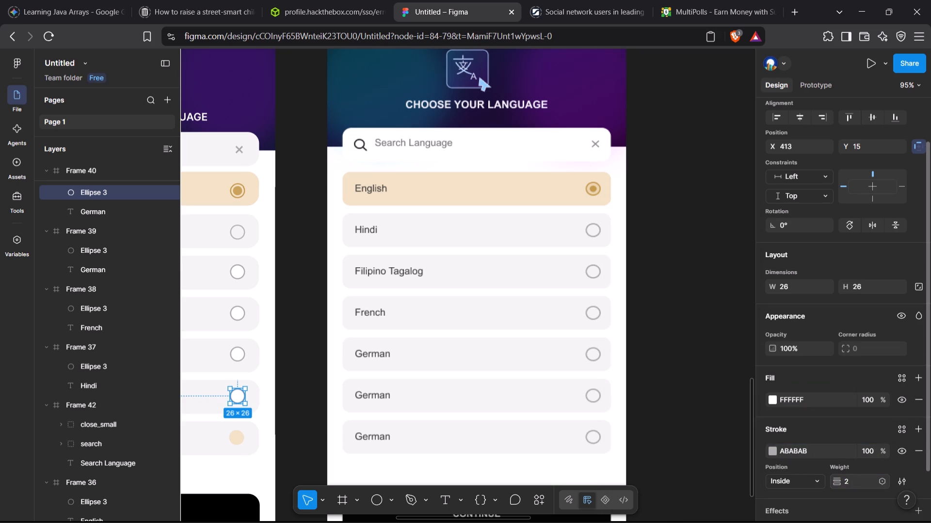
# Change the fill of the third German row's ellipse to white FFFFFF.
pyautogui.click(242, 440)
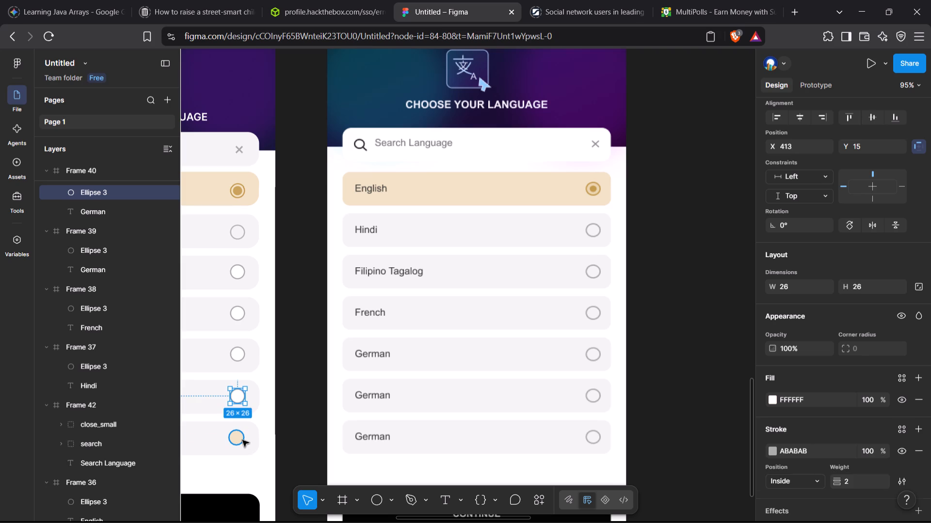
pyautogui.click(771, 397)
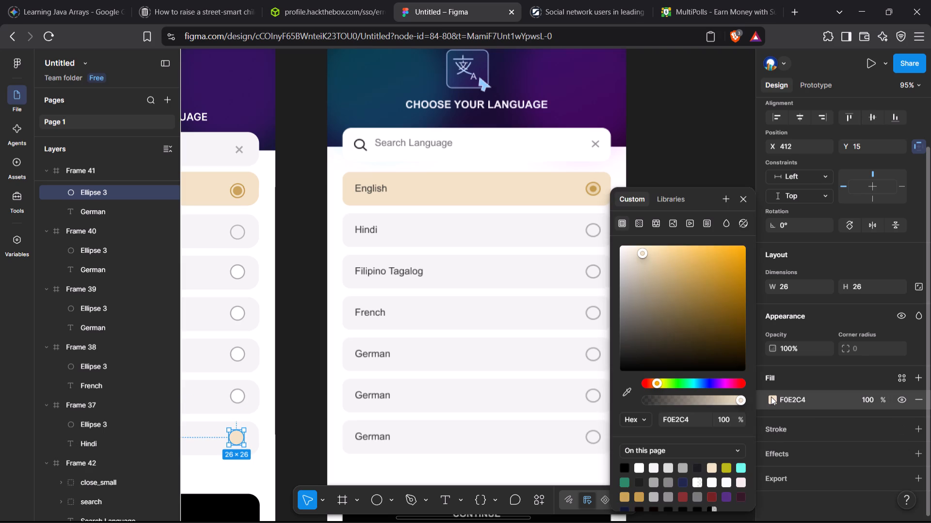
pyautogui.click(641, 468)
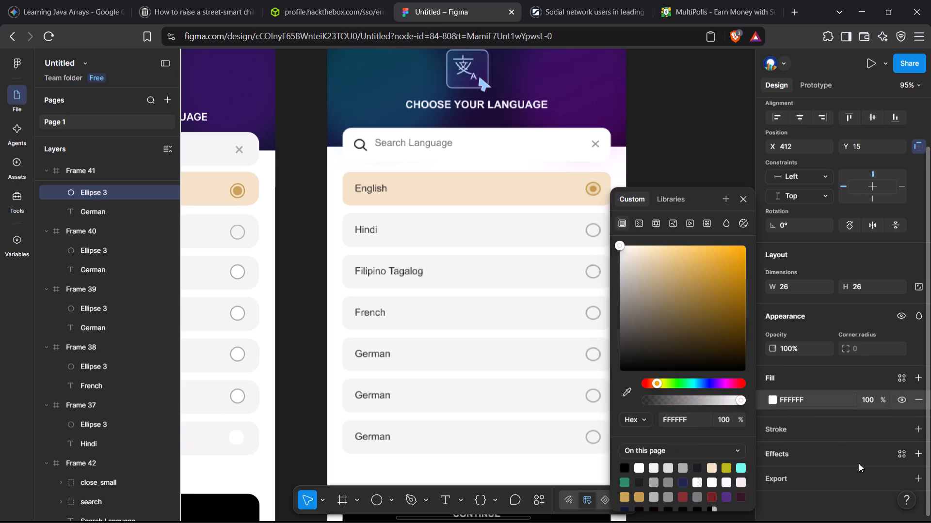
# Add a stroke to the third German row's ellipse in the copied grey ABABAB with weight 2.
pyautogui.click(832, 433)
pyautogui.scroll(-1, 832, 433)
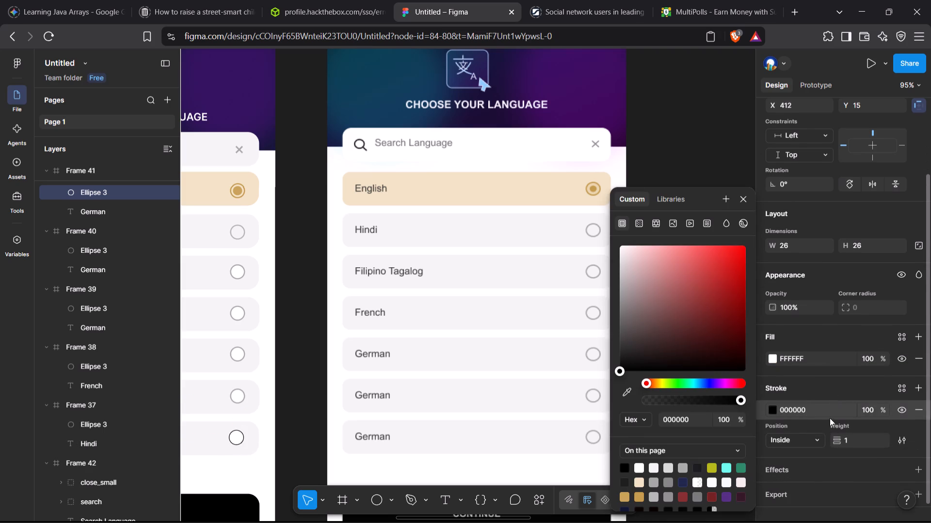
pyautogui.click(832, 411)
pyautogui.press('BackSpace')
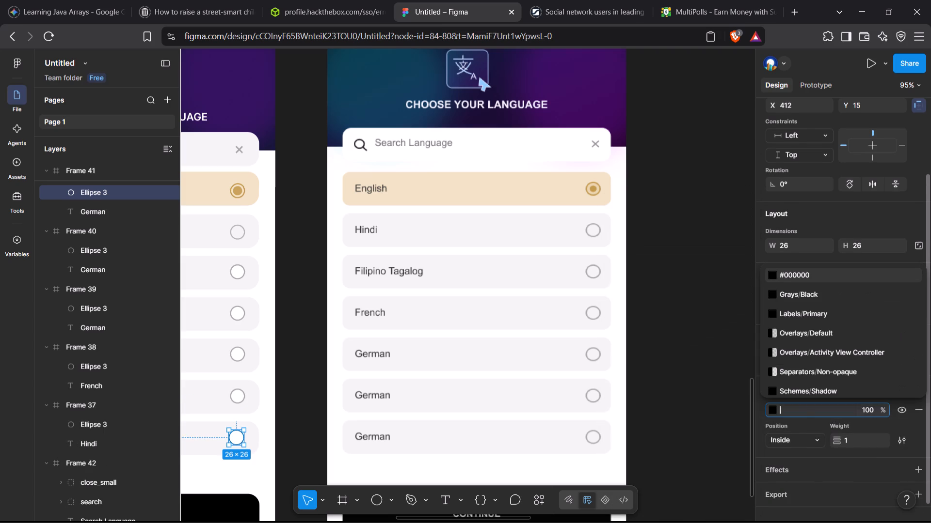
pyautogui.hotkey('ctrl', 'v')
pyautogui.click(857, 439)
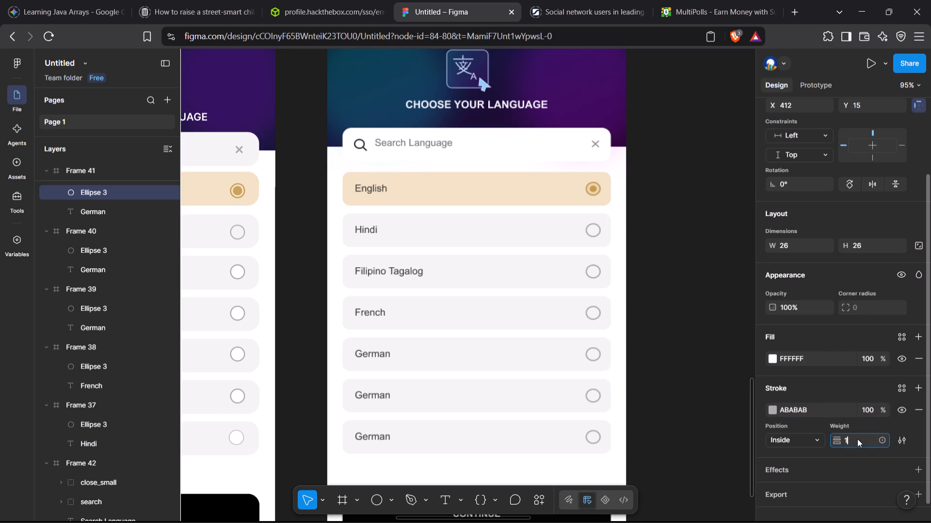
pyautogui.press('BackSpace')
pyautogui.press('2')
pyautogui.press('Return')
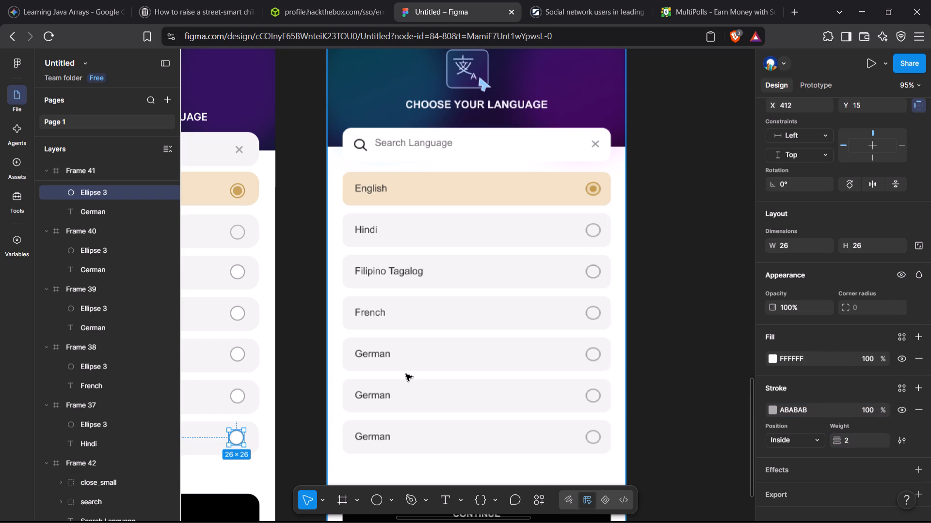
# Nudge the first German row's ellipse down to Y 17 within its row.
pyautogui.hscroll(3, 406, 374)
pyautogui.click(571, 361)
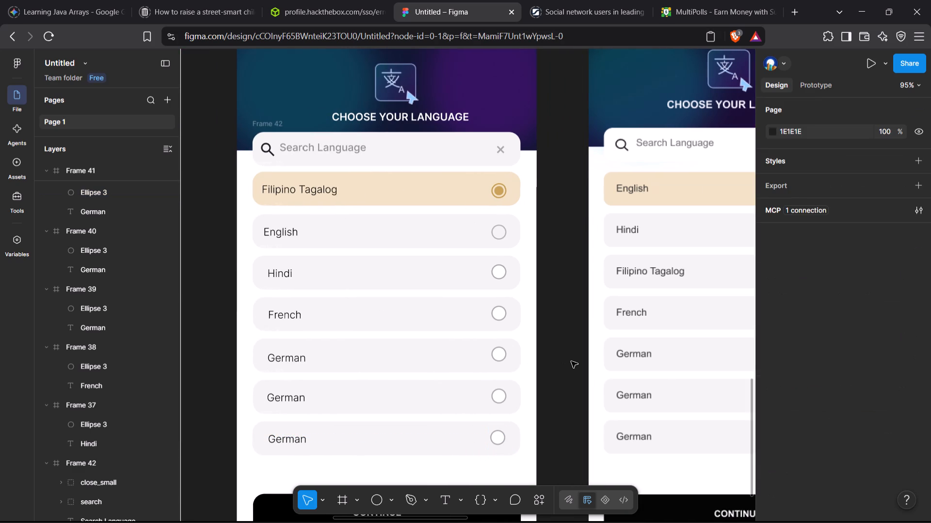
pyautogui.click(498, 357)
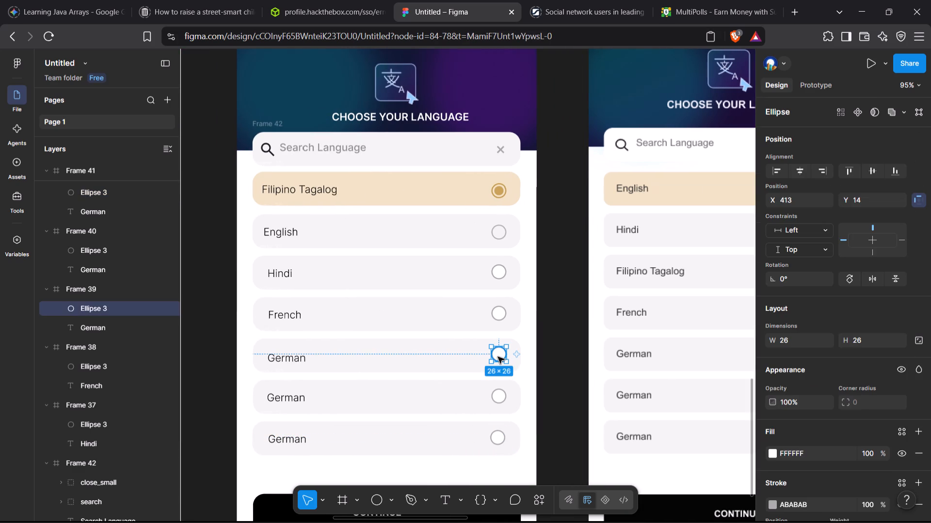
pyautogui.press('Down')
pyautogui.press('Down')
pyautogui.press('Down')
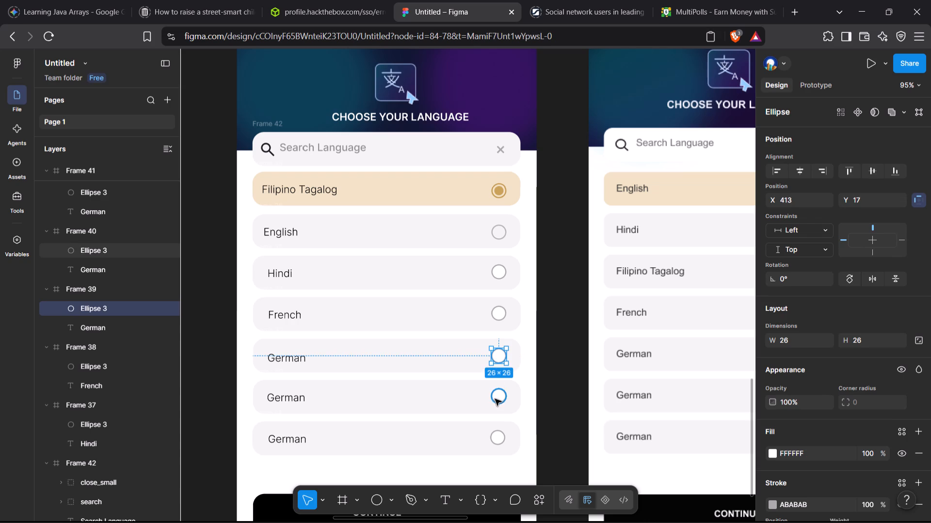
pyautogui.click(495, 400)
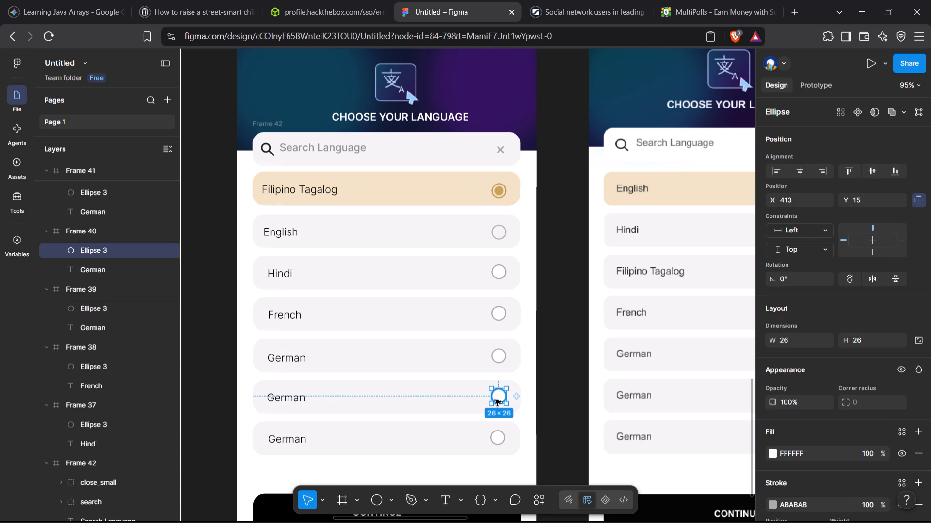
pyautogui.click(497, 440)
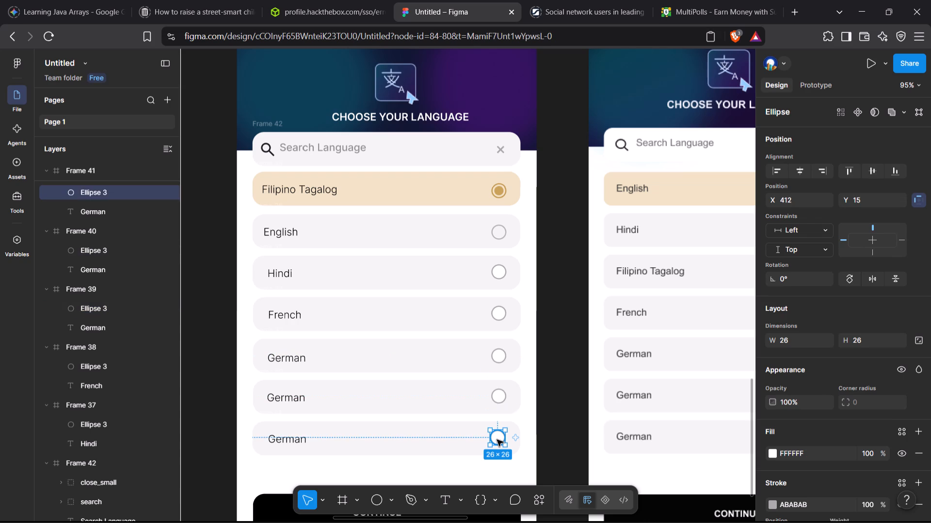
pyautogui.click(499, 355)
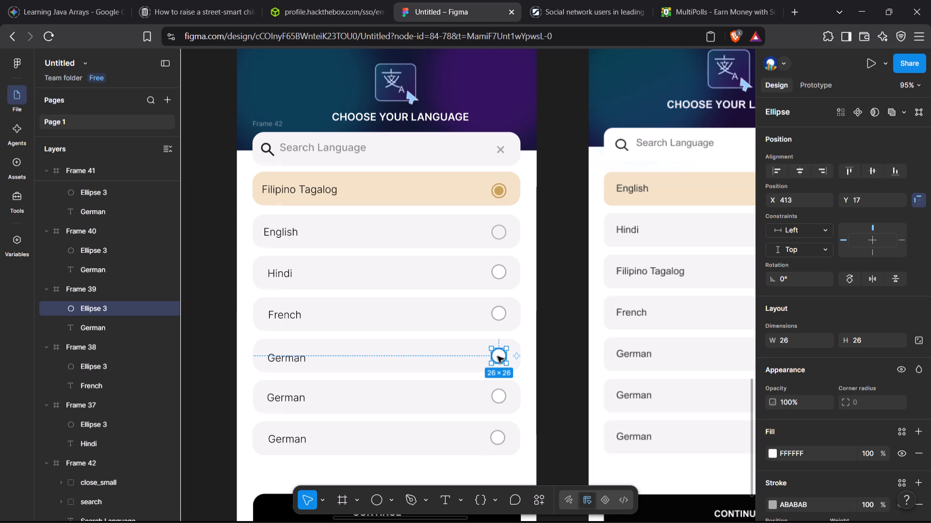
# Nudge the French row's ellipse down to Y 16 within its row.
pyautogui.click(498, 317)
pyautogui.press('Down')
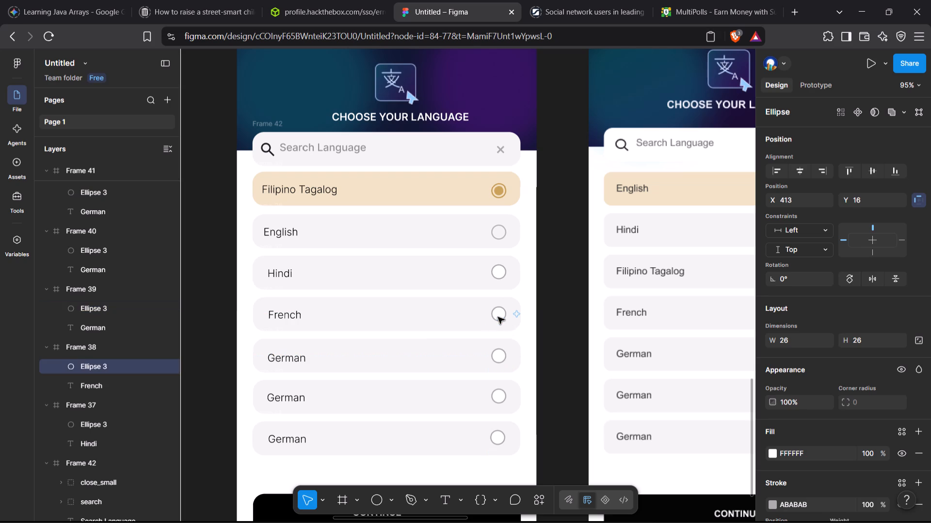
pyautogui.press('Up')
pyautogui.press('Down')
# Nudge the Hindi row's ellipse down to Y 17 within its row and clear the selection.
pyautogui.click(497, 272)
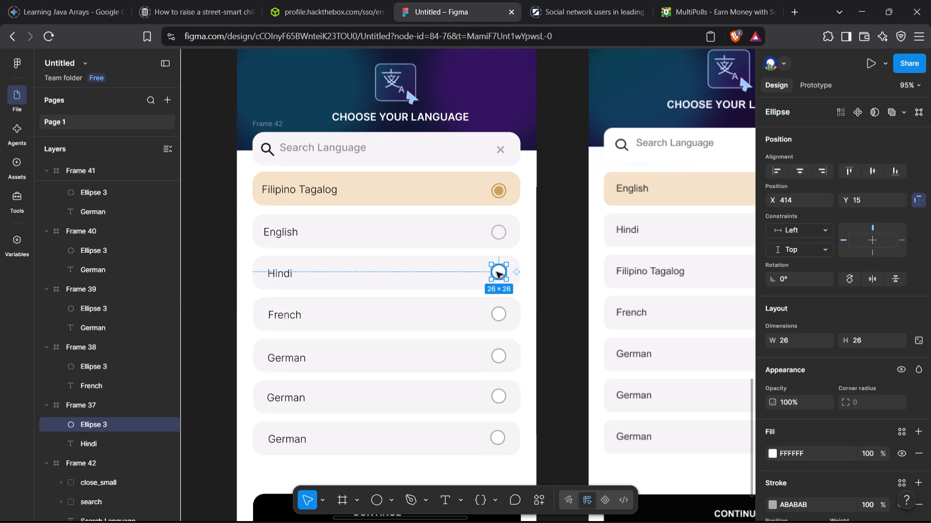
pyautogui.press('Down')
pyautogui.press('Down')
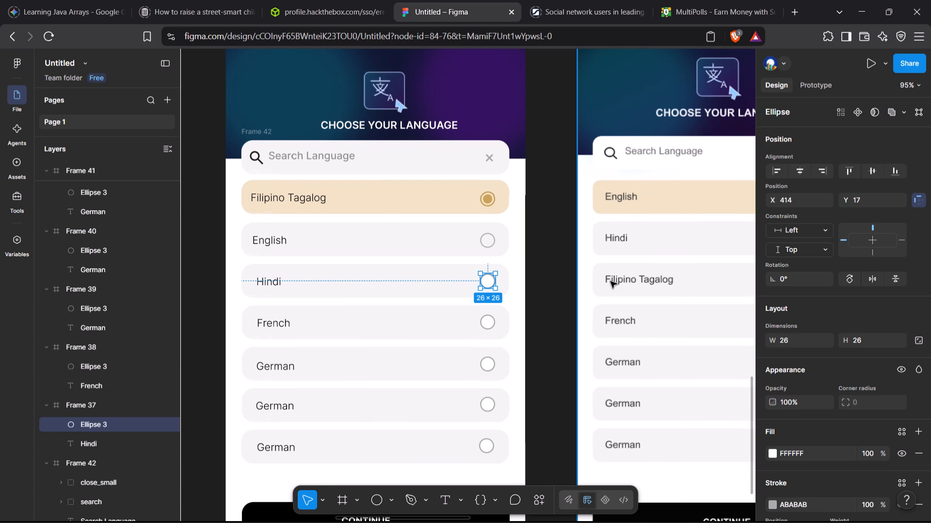
pyautogui.click(610, 281)
pyautogui.click(554, 250)
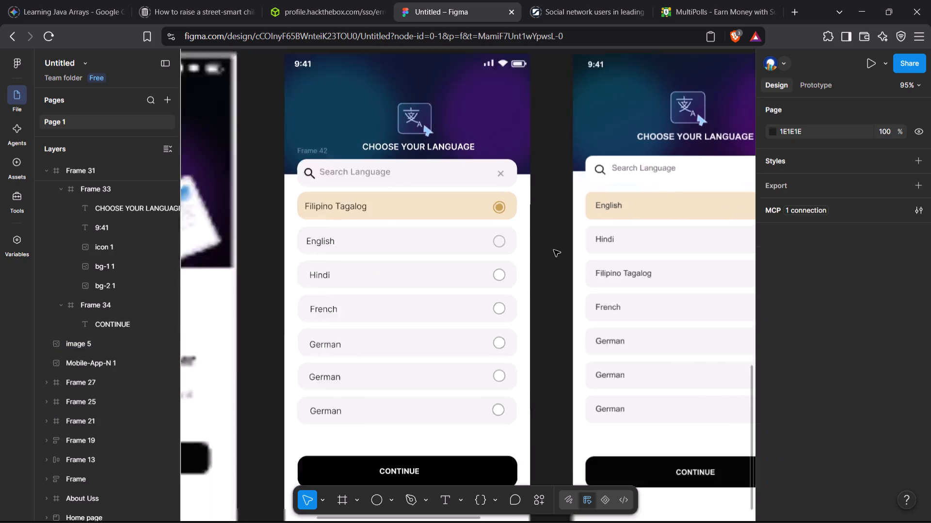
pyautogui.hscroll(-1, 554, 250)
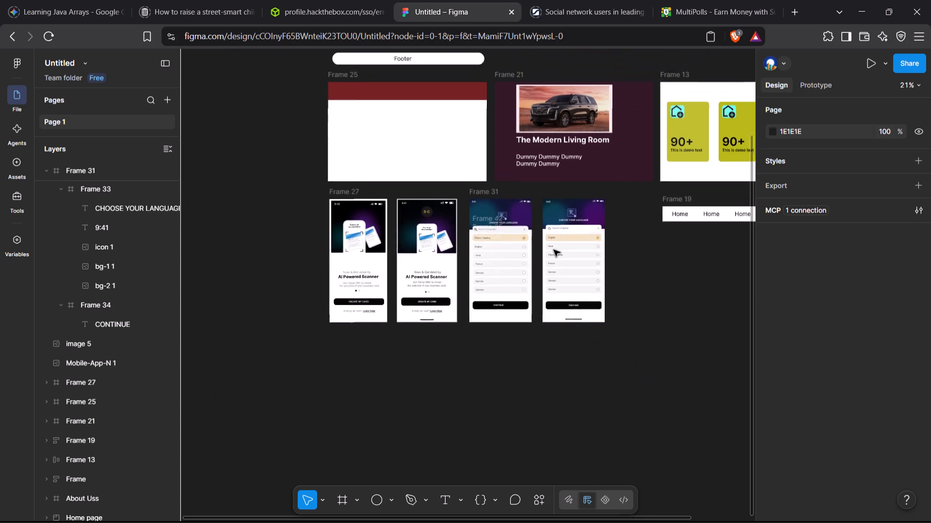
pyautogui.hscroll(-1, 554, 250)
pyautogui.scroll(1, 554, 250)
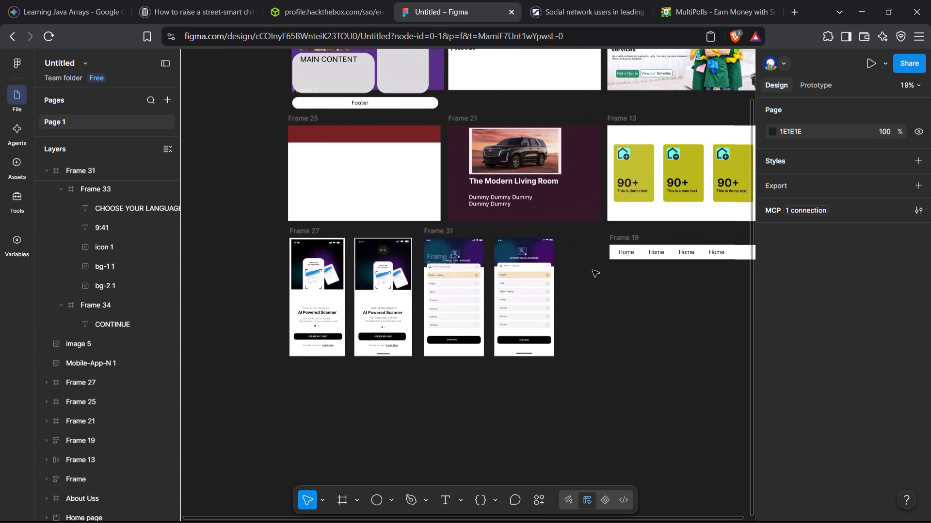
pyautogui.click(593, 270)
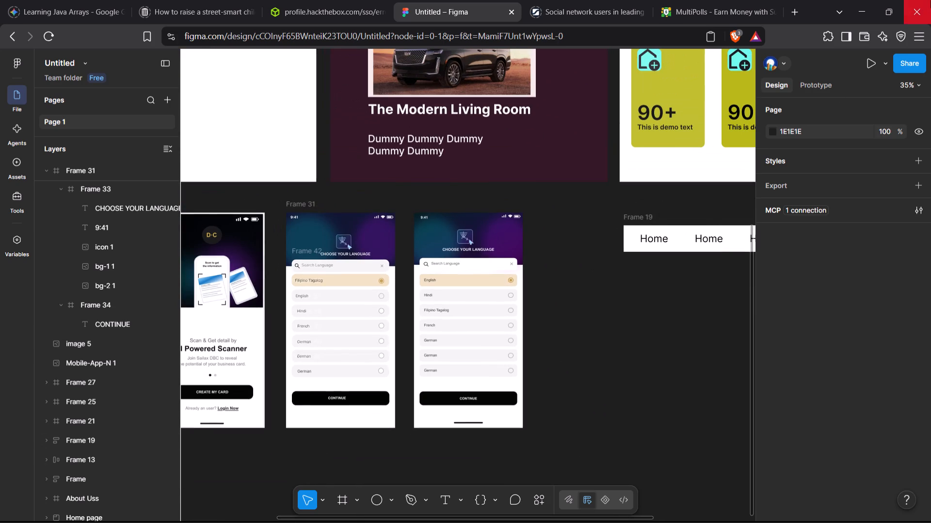
# Copy the file's share link, leaving the team's edit access settings as they are, and close sharing.
pyautogui.click(910, 60)
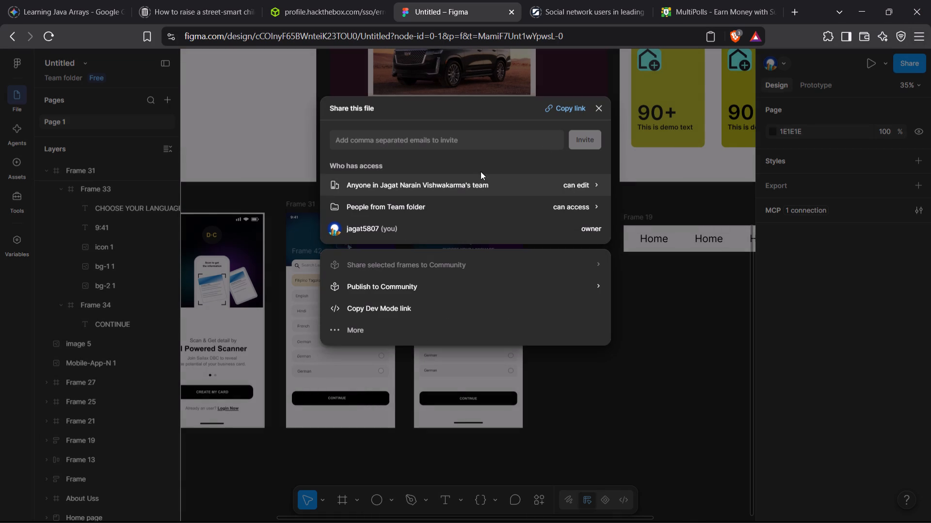
pyautogui.click(549, 186)
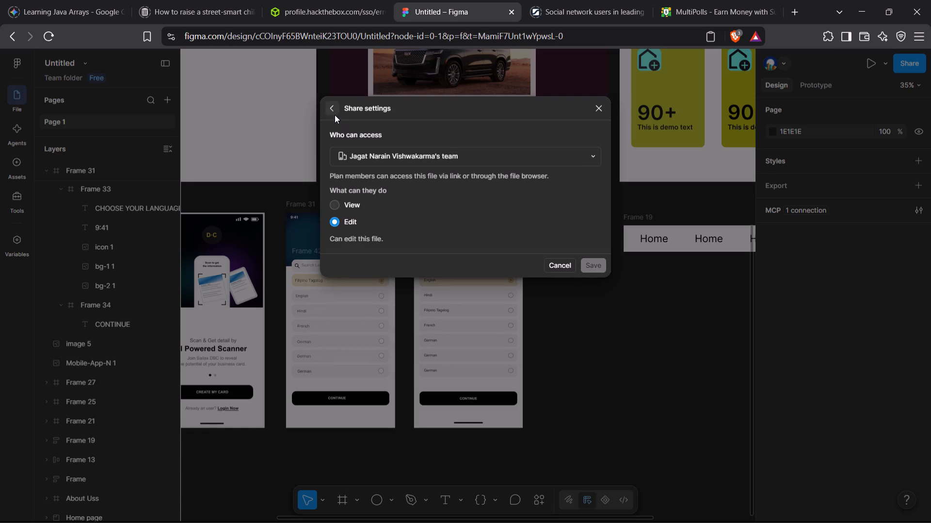
pyautogui.click(331, 110)
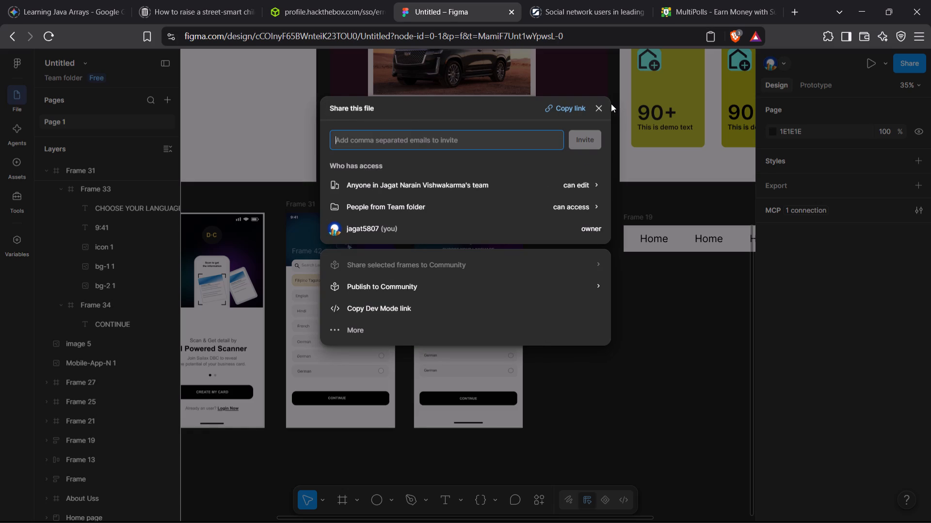
pyautogui.click(581, 111)
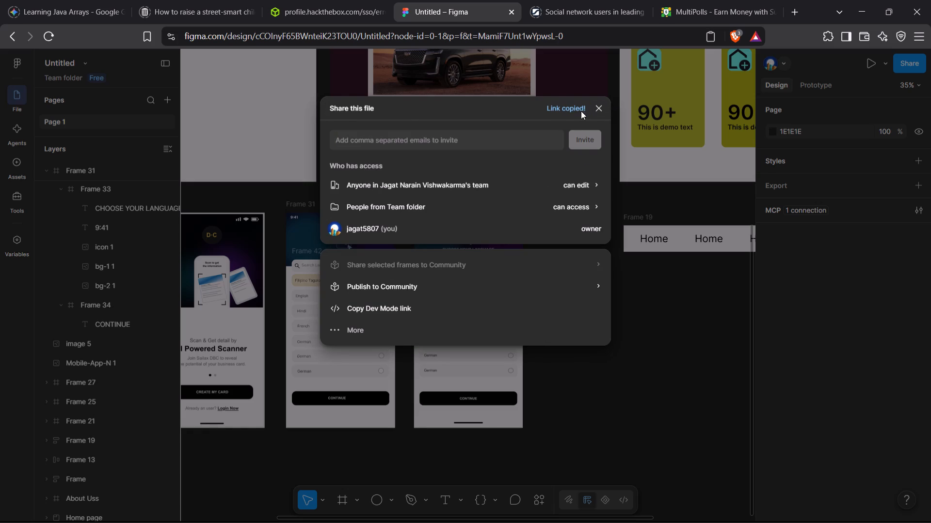
pyautogui.click(603, 107)
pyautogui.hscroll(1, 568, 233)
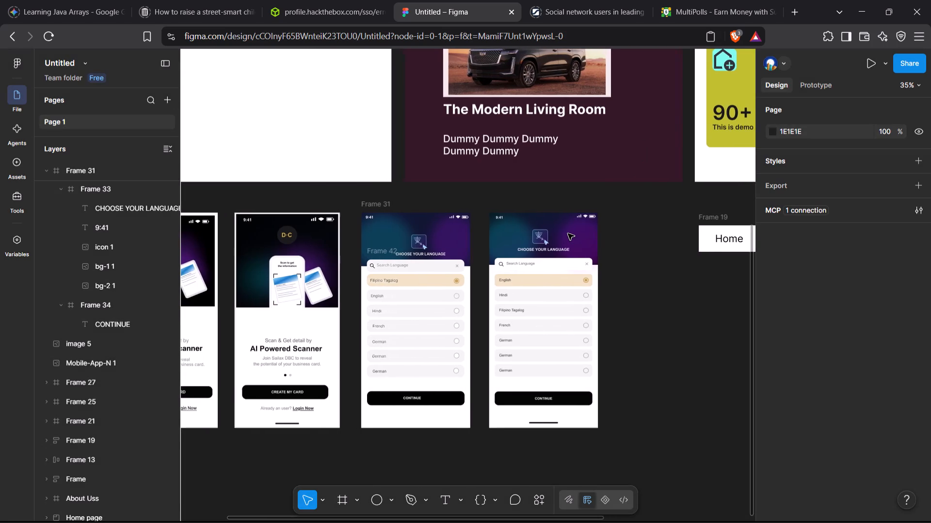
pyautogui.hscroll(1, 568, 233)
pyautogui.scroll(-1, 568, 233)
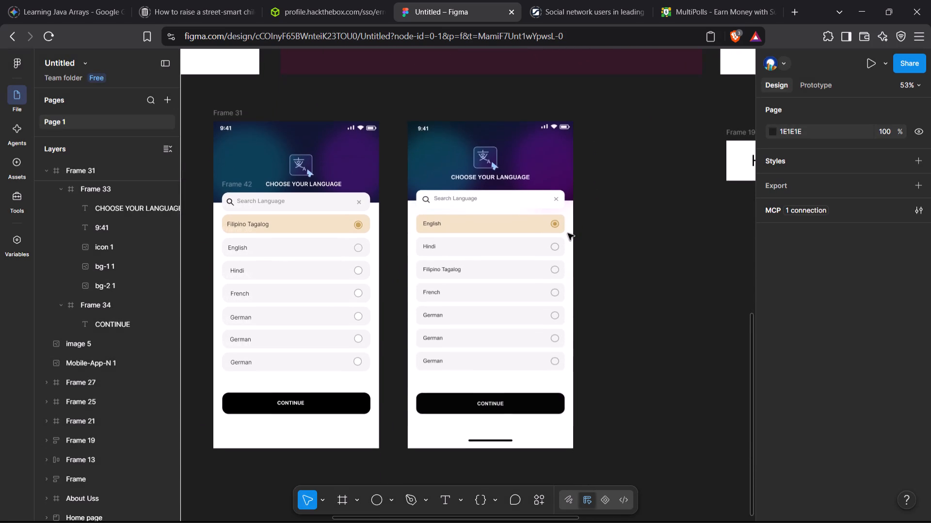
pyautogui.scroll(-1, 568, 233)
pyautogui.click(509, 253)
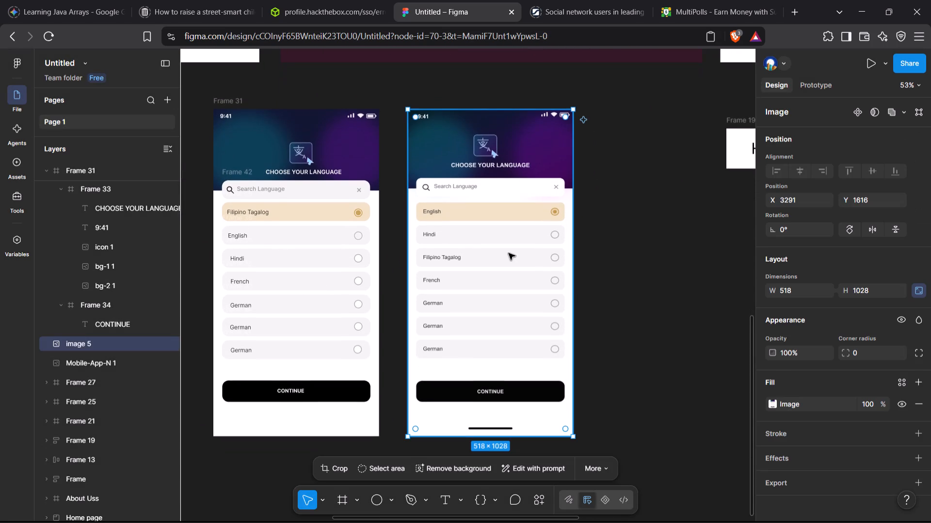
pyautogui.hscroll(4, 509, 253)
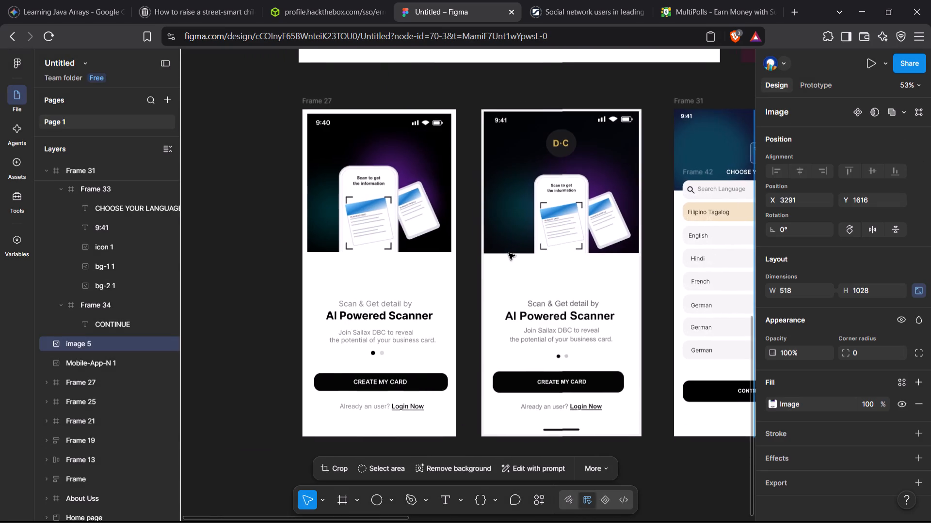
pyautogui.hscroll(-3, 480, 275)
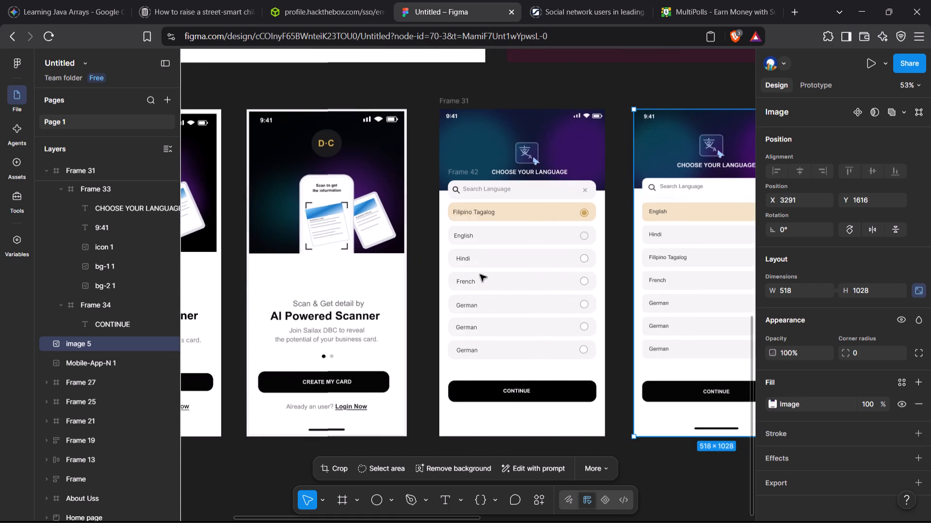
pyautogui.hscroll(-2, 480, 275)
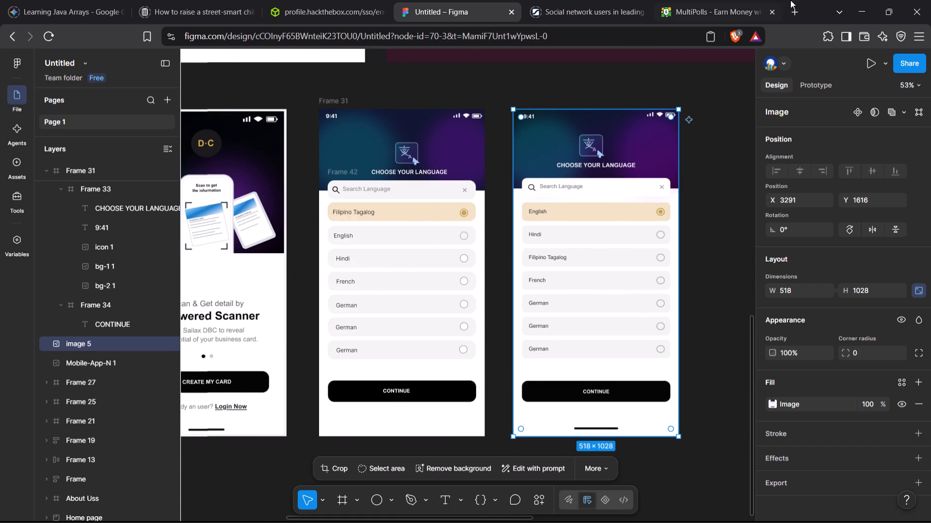
# Search the computer for "what" to find and open the WhatsApp app.
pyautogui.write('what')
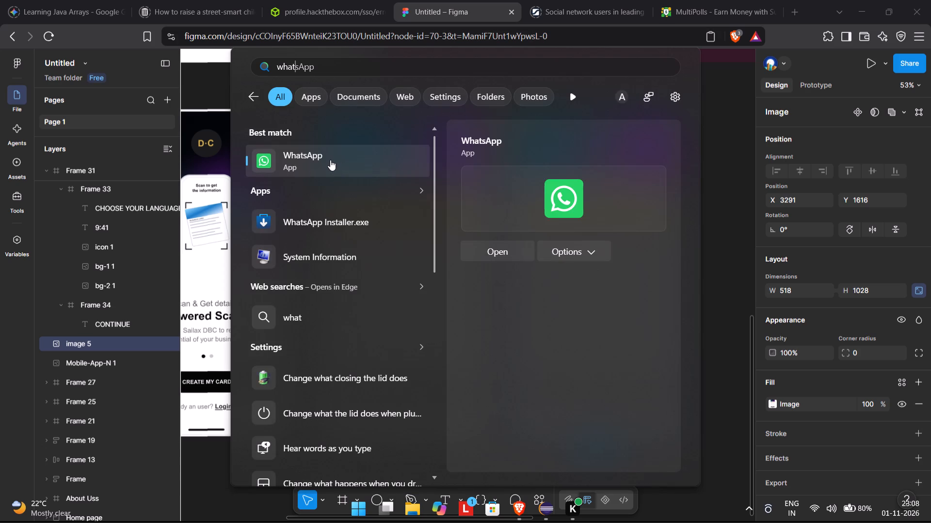
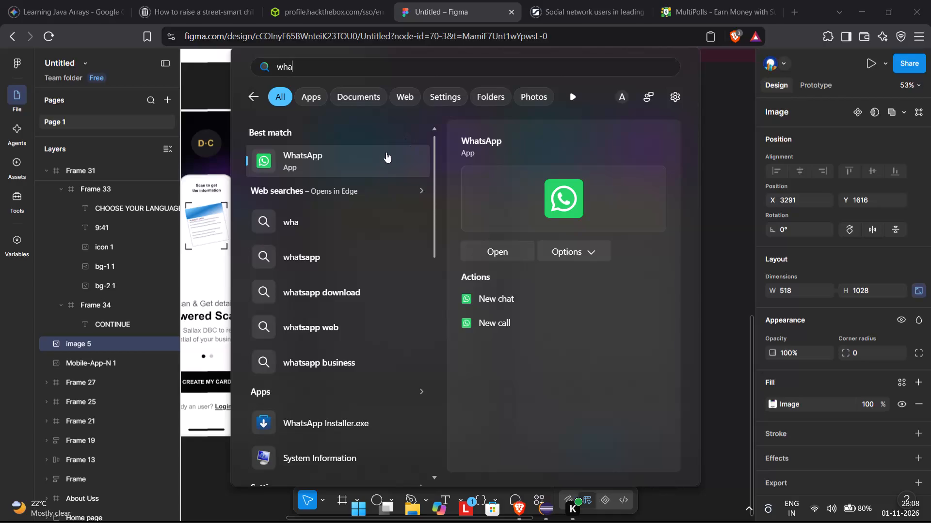
# Open the WhatsApp app from the search results.
pyautogui.click(507, 244)
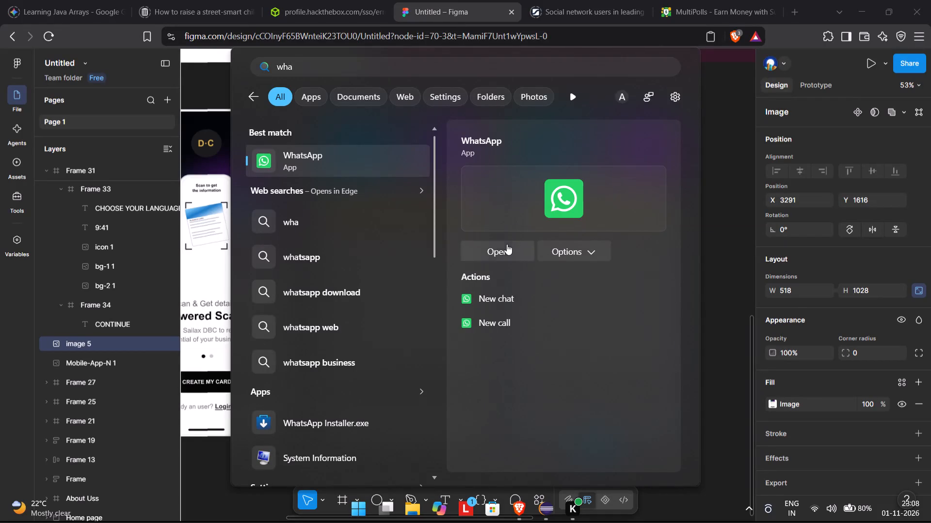
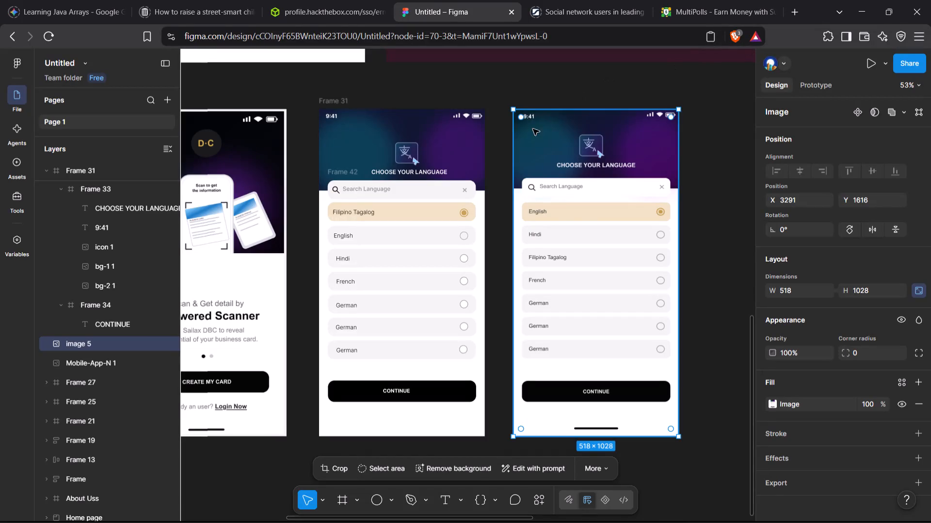
# Deselect the reference image beside the recreated language selection screen.
pyautogui.click(495, 127)
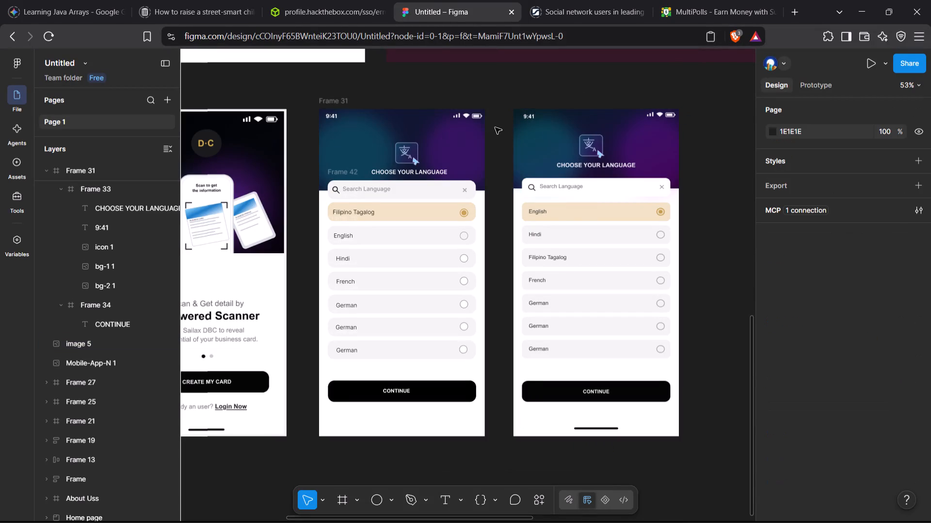
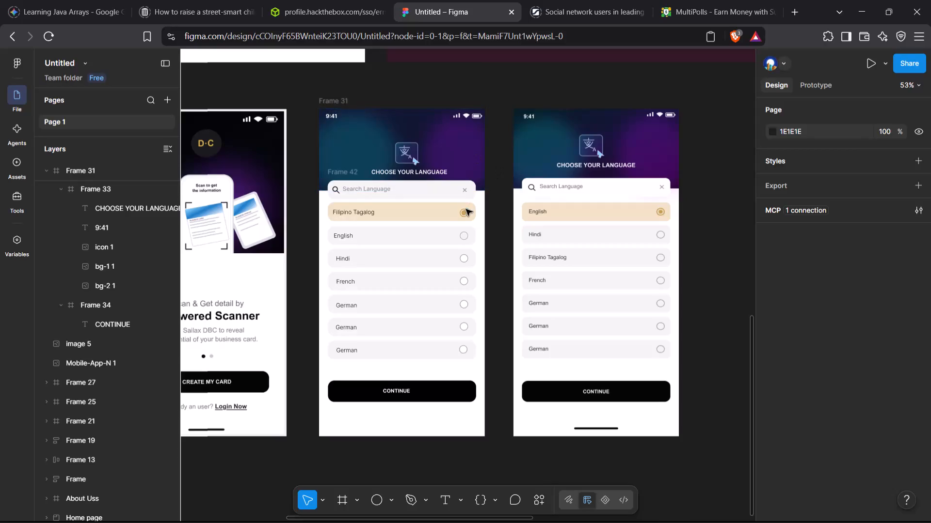
# Resize the gold inner dot of the Filipino Tagalog row's radio button to 15 by 15.
pyautogui.click(463, 215)
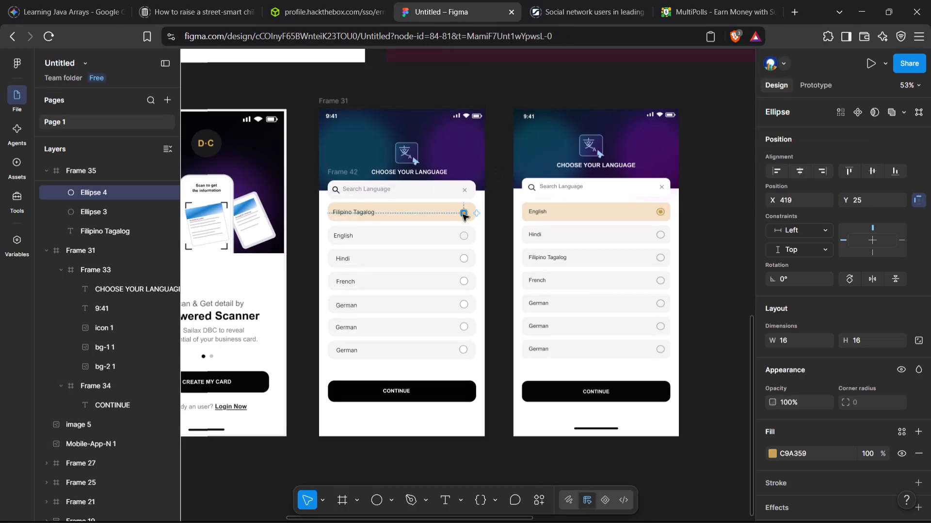
pyautogui.click(793, 340)
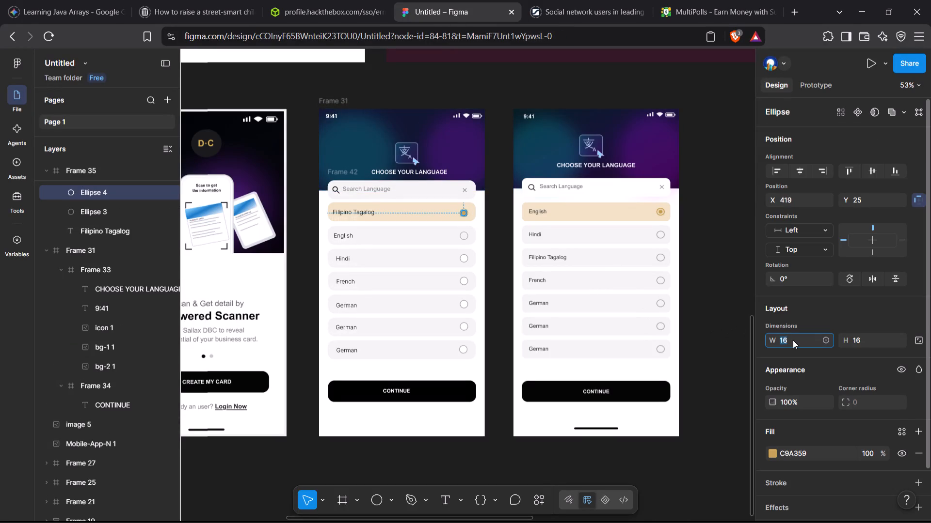
pyautogui.click(793, 340)
pyautogui.press('BackSpace')
pyautogui.press('BackSpace')
pyautogui.write('15')
pyautogui.press('Return')
pyautogui.click(864, 343)
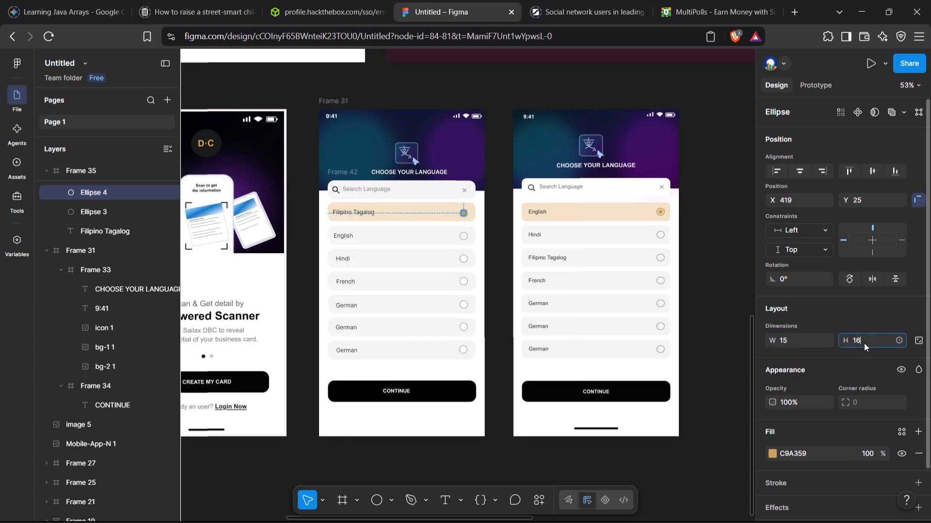
pyautogui.press('BackSpace')
pyautogui.write('15')
pyautogui.press('Return')
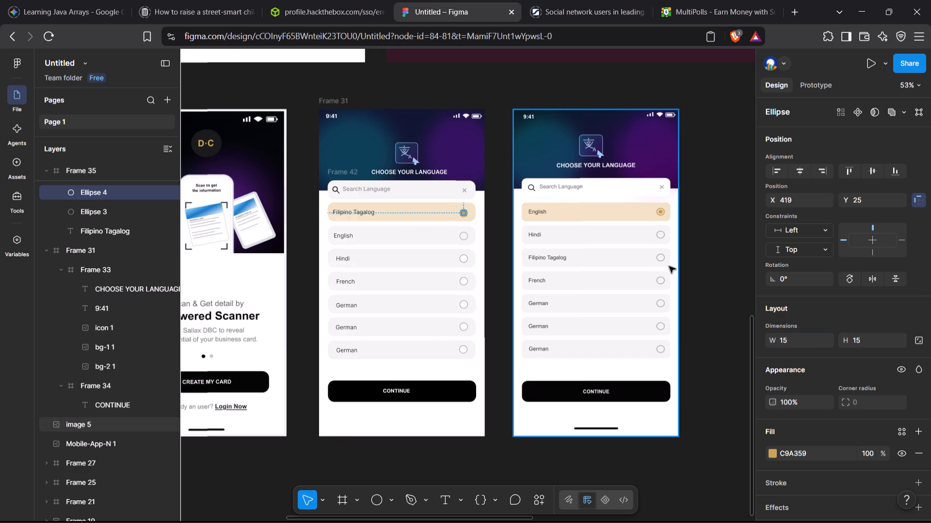
# Nudge the Filipino Tagalog row's gold inner dot to X 419, Y 26 and clear the selection.
pyautogui.press('Down')
pyautogui.press('Right')
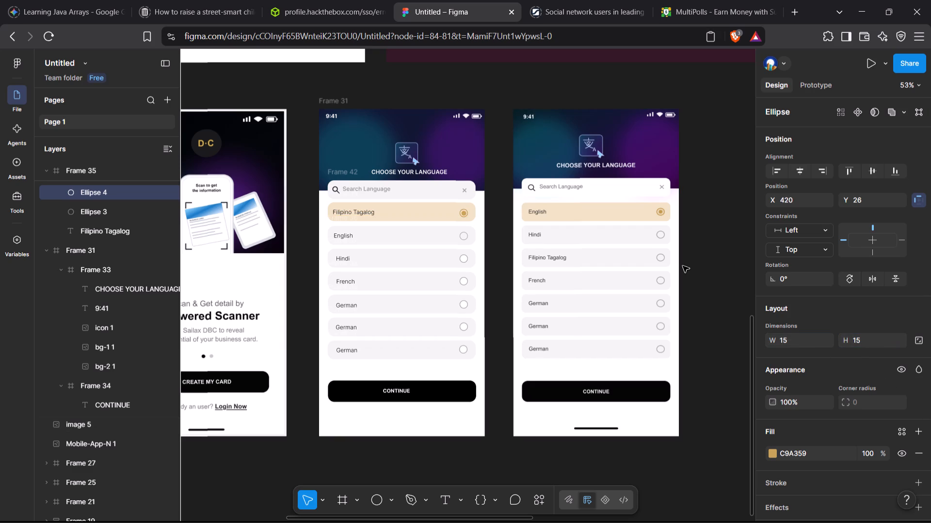
pyautogui.press('Left')
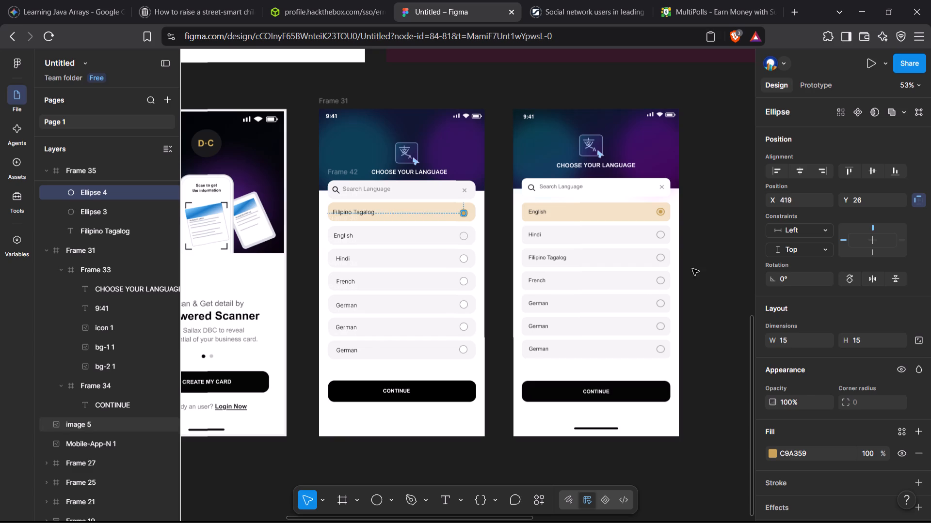
pyautogui.click(721, 273)
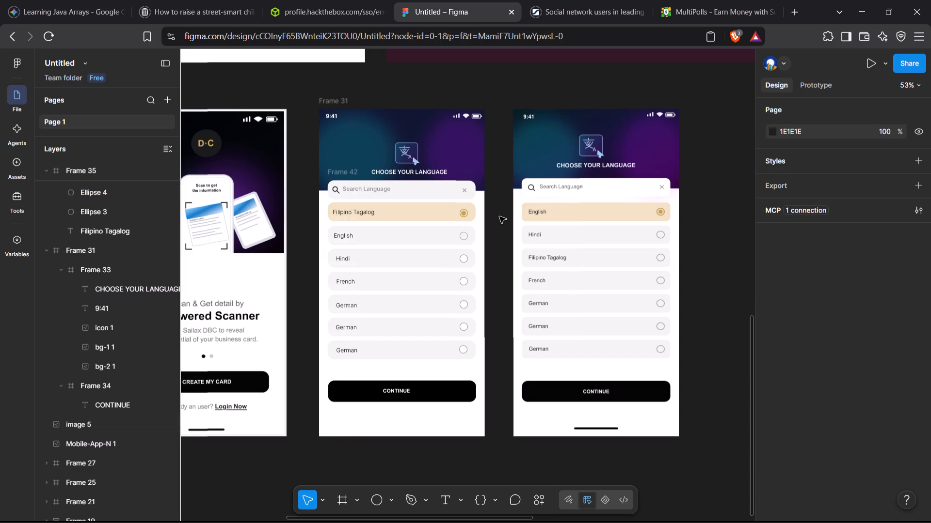
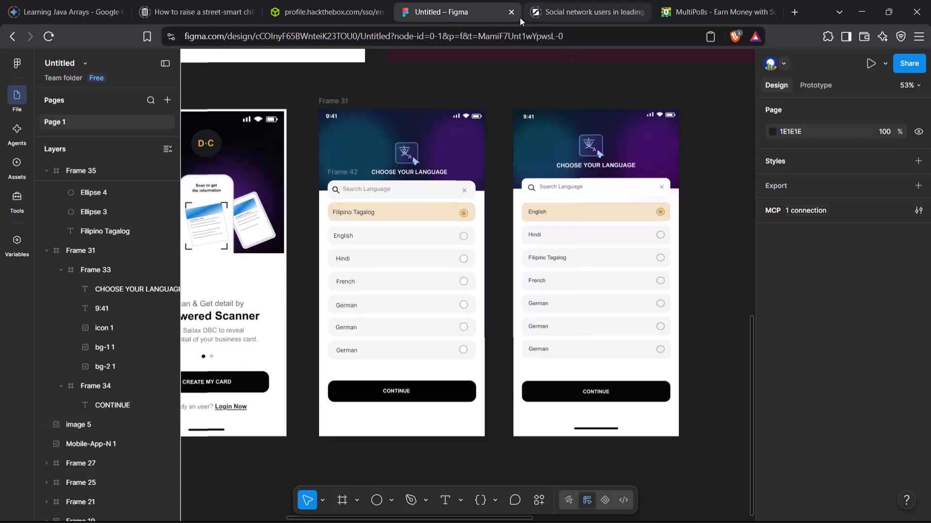
# Close the browser tab holding the Untitled Figma design file.
pyautogui.click(512, 14)
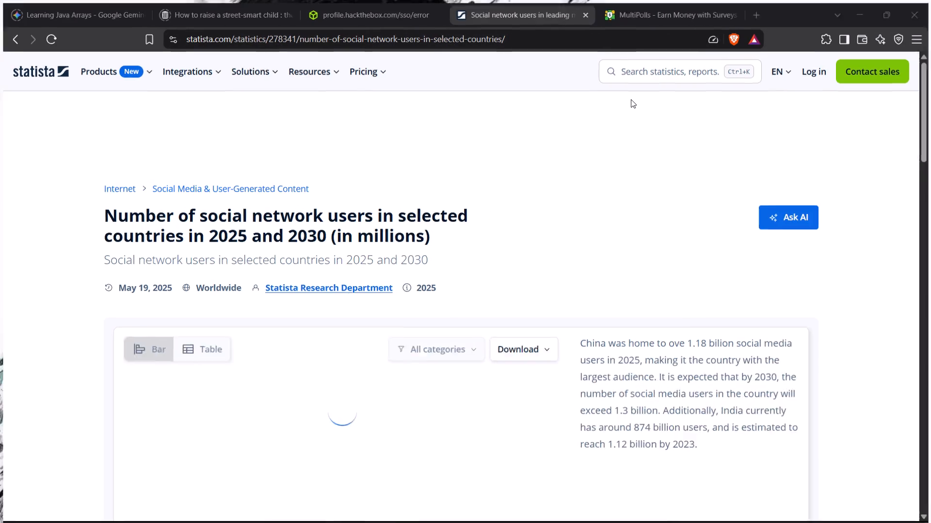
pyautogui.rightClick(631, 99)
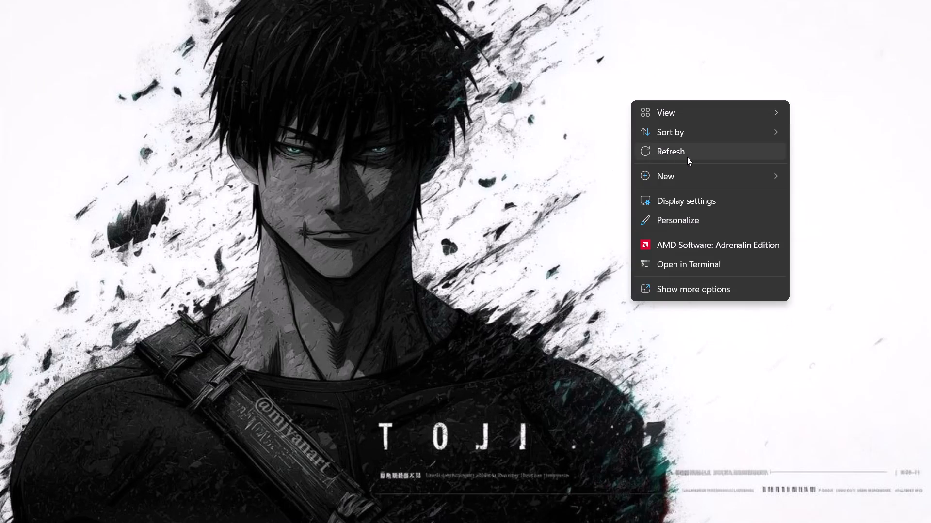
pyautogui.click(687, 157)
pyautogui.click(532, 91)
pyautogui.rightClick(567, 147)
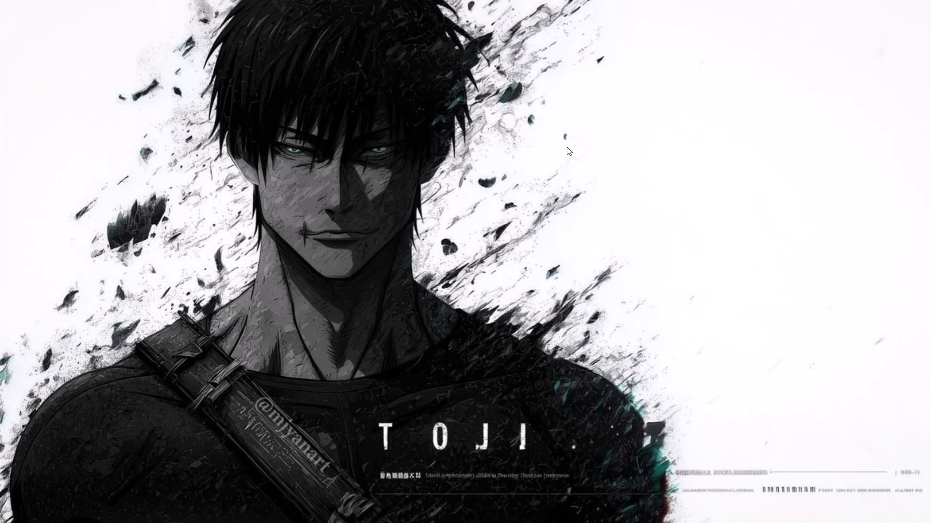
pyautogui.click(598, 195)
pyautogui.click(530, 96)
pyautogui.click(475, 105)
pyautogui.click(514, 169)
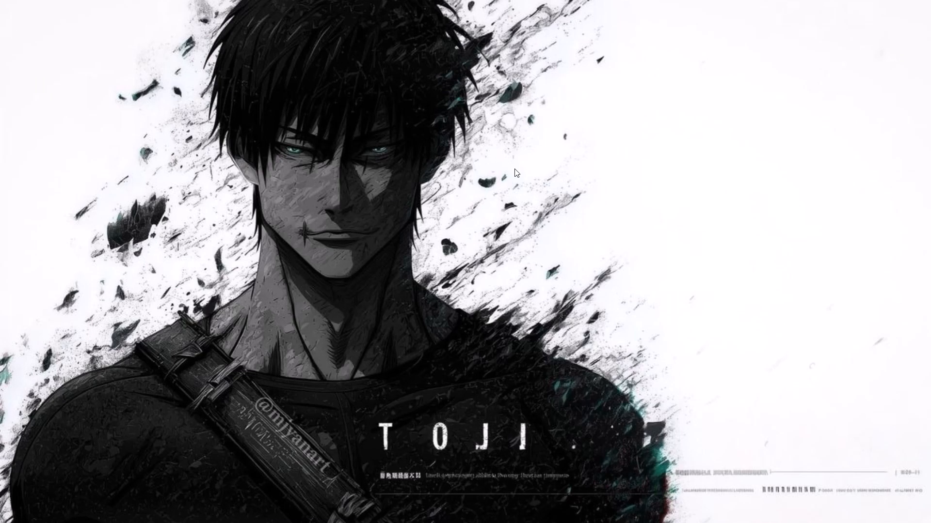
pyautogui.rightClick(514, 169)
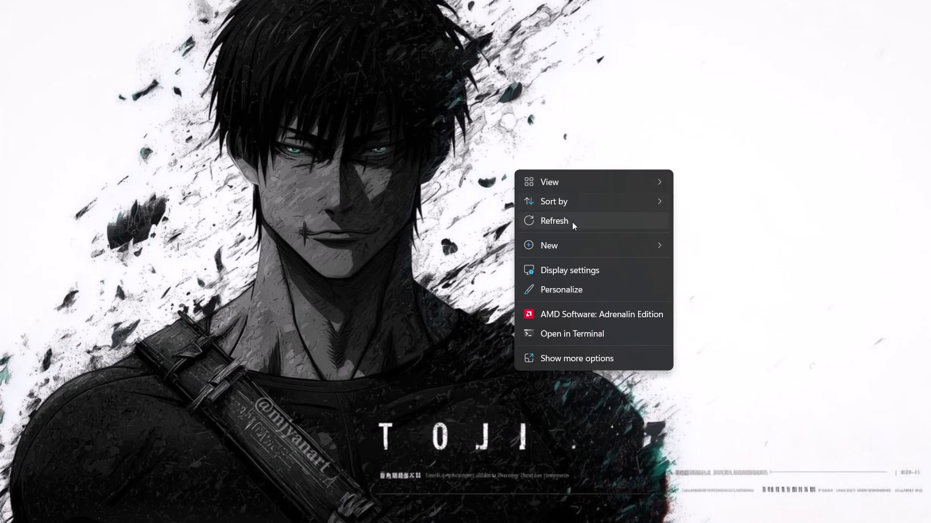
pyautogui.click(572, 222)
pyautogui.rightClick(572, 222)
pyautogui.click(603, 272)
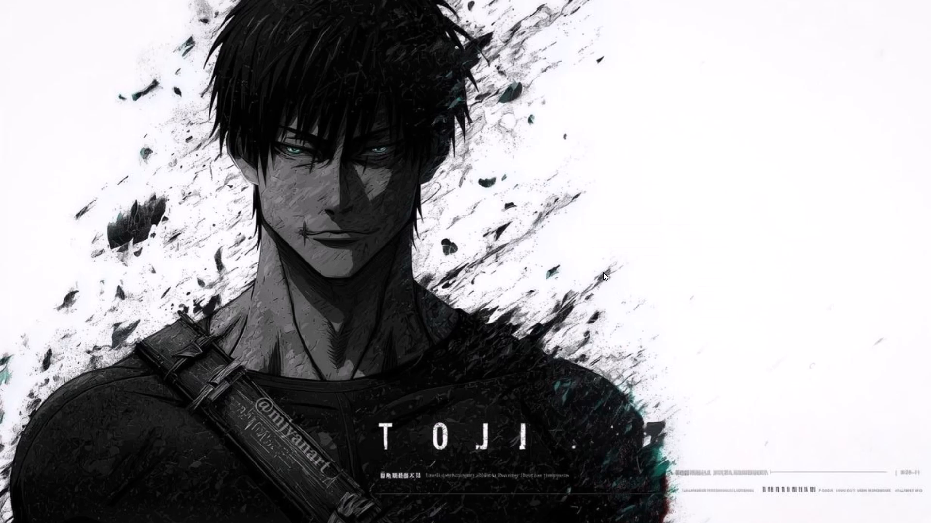